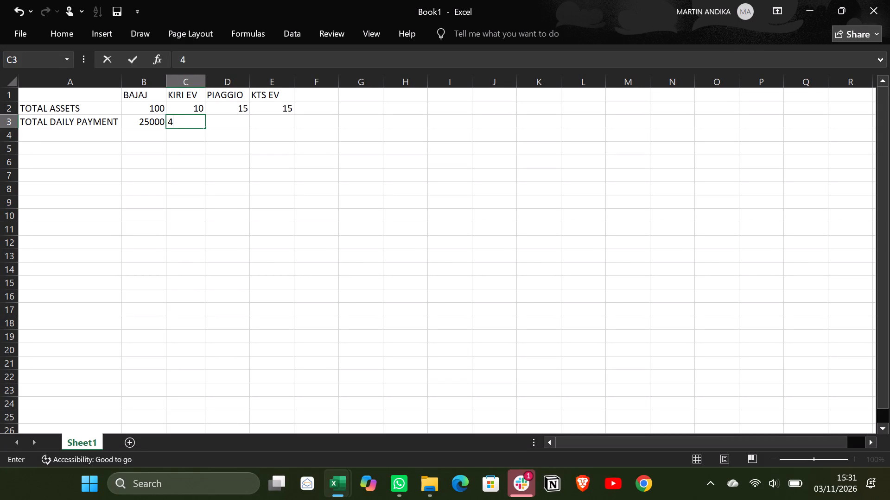
Complete the KIRI EV total daily payment entry in C3 as 4300.
key(3)
text(00)
key(Right)
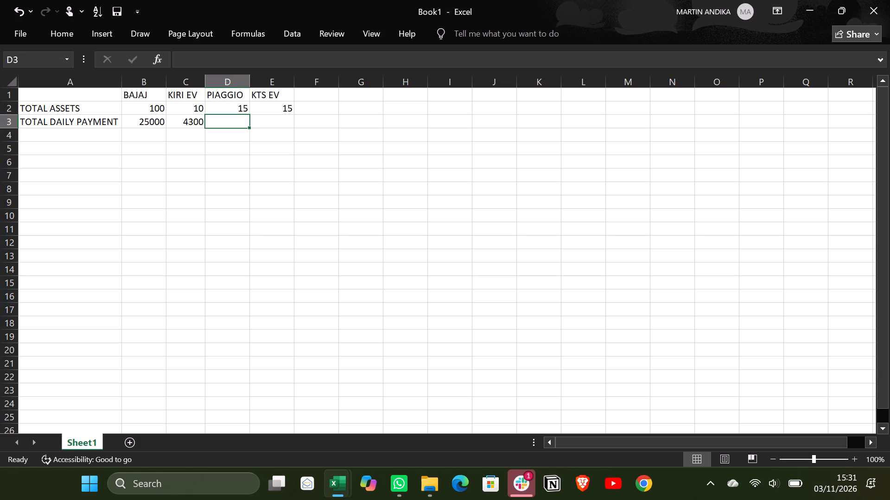
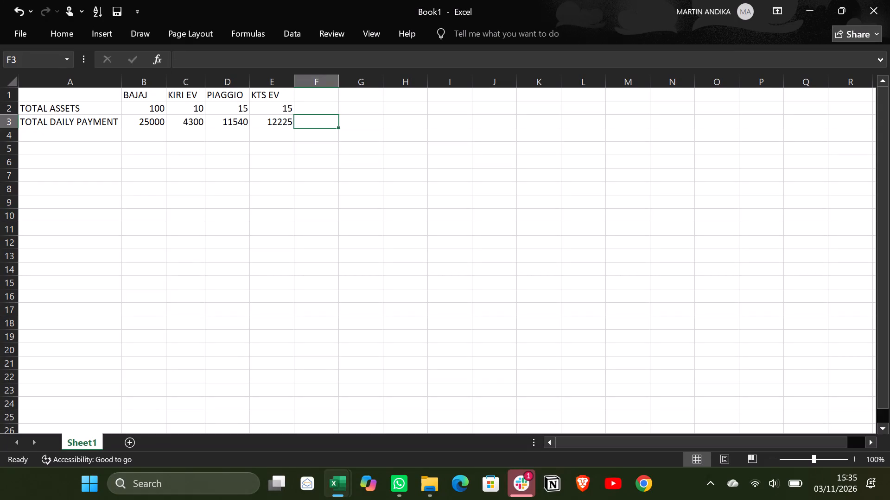
Sum the TOTAL DAILY PAYMENT values in B3:E3 into cell F3 with AutoSum.
drag(136, 123, 306, 120)
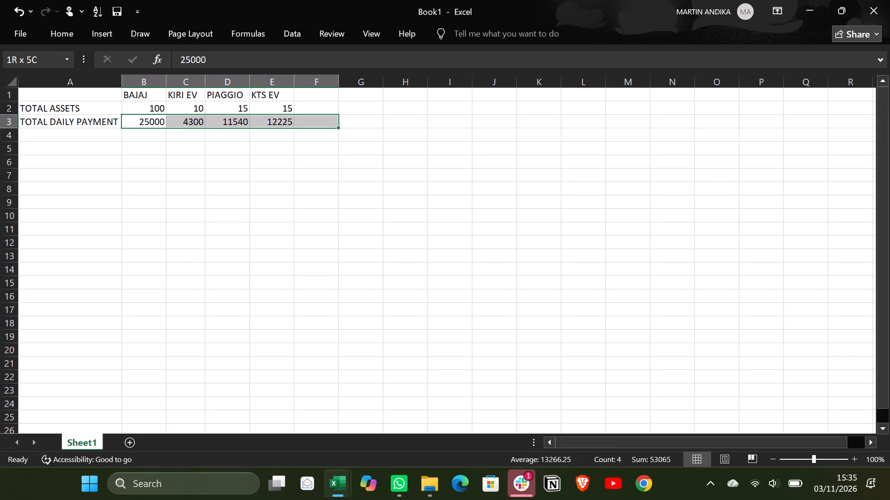
drag(306, 120, 307, 121)
click(55, 28)
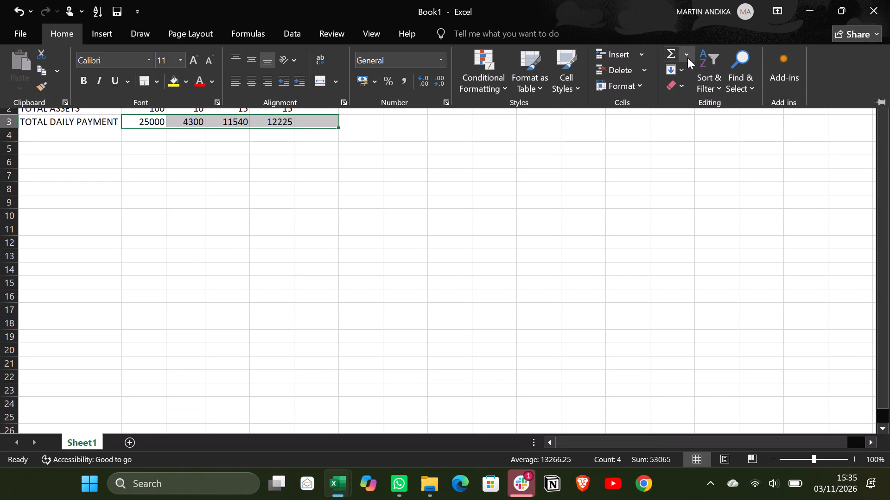
click(687, 53)
click(691, 71)
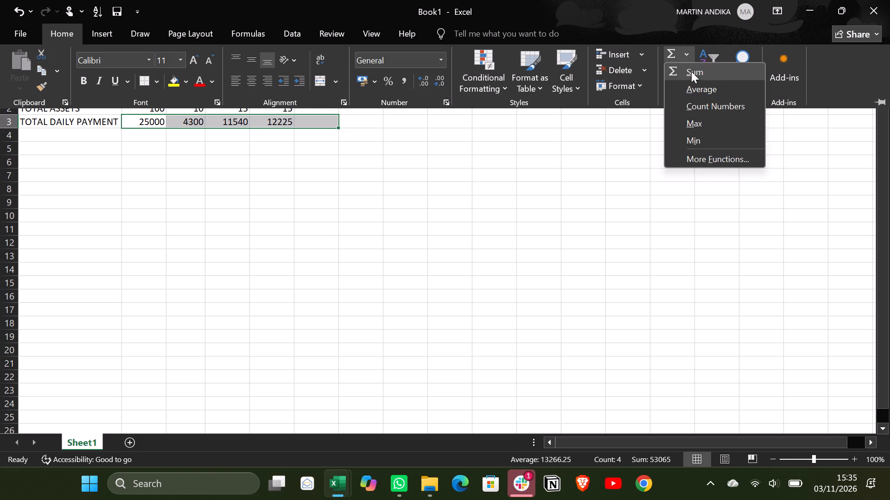
click(382, 208)
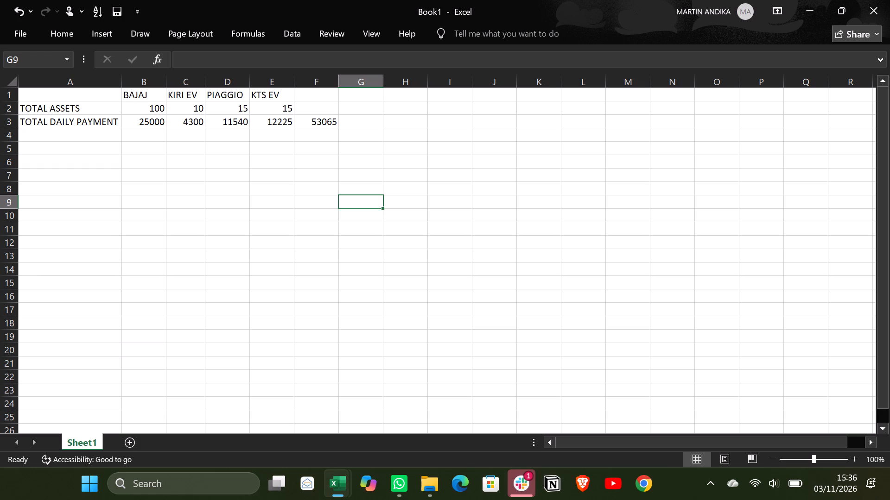
Extend the A3 label to read TOTAL DAILY PAYMENT AS PER ASSETS TYPE and autofit column A to it.
click(116, 124)
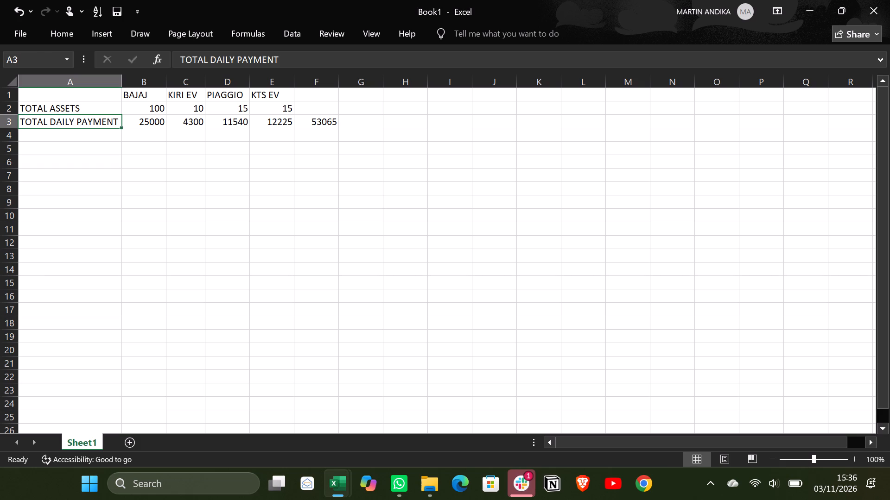
double_click(116, 121)
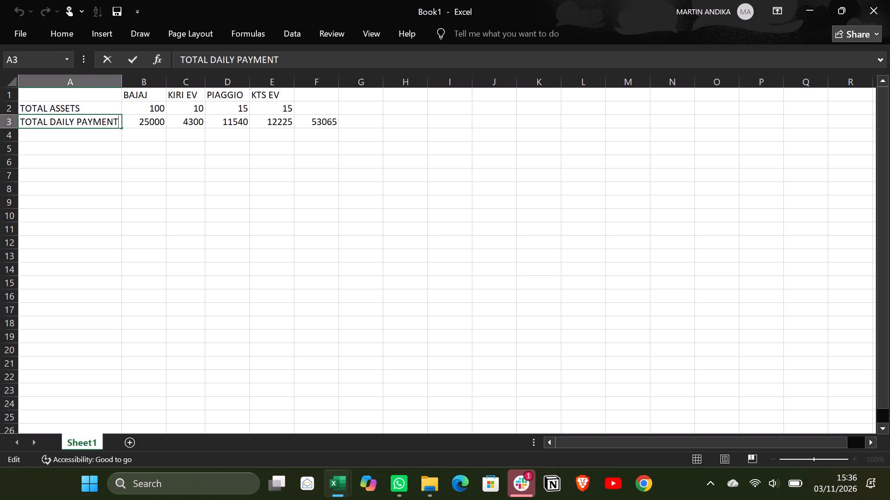
key(space)
text(AS PER TH)
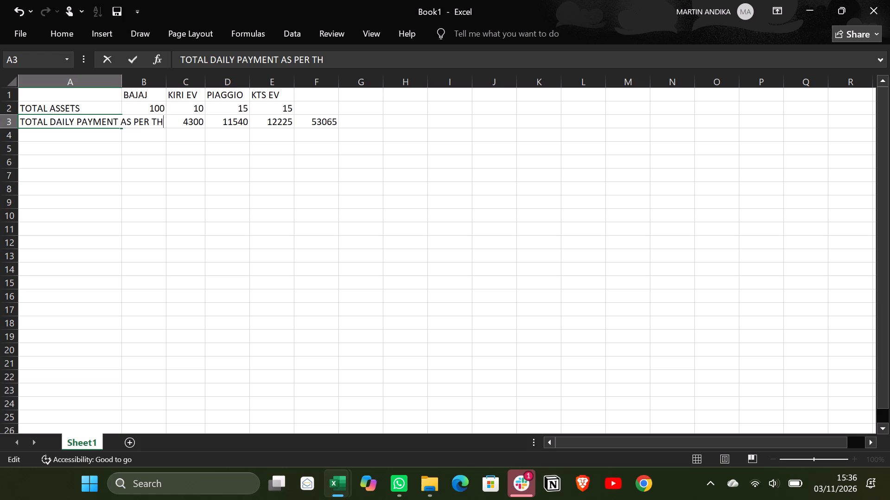
key(BackSpace)
key(BackSpace)
key(BackSpace)
key(space)
text(AS)
text(SETS TY)
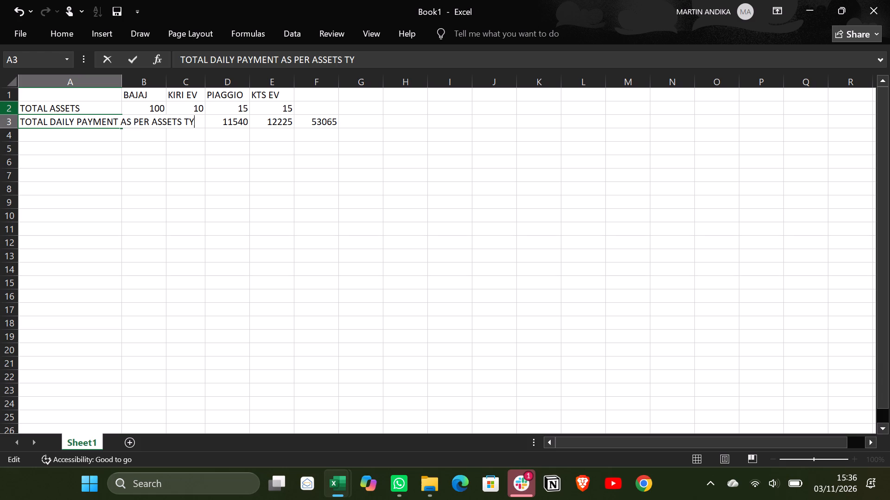
text(PE)
click(232, 200)
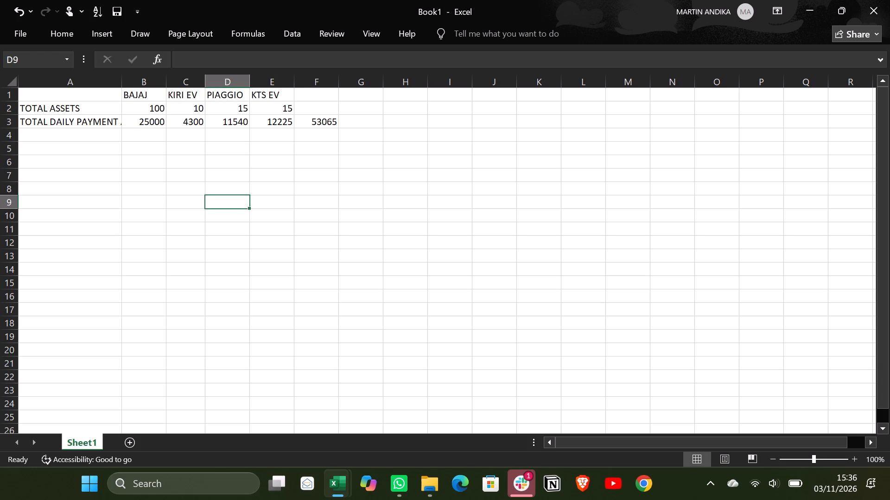
double_click(124, 79)
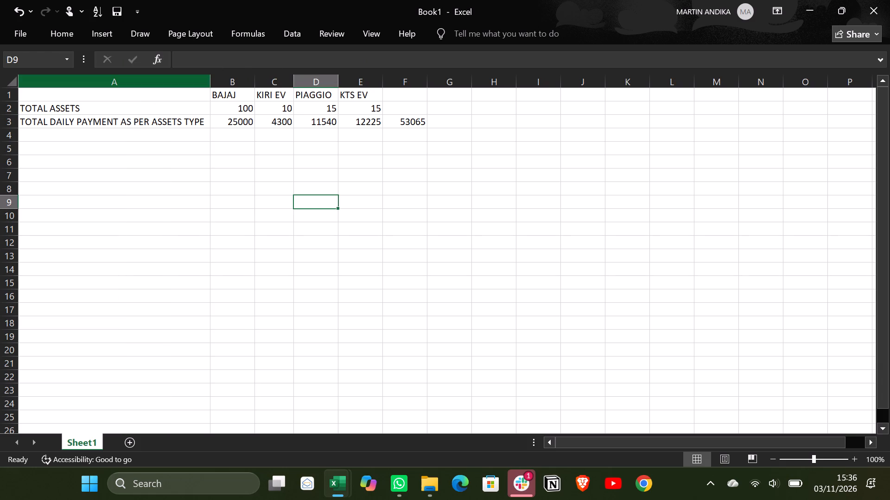
click(146, 170)
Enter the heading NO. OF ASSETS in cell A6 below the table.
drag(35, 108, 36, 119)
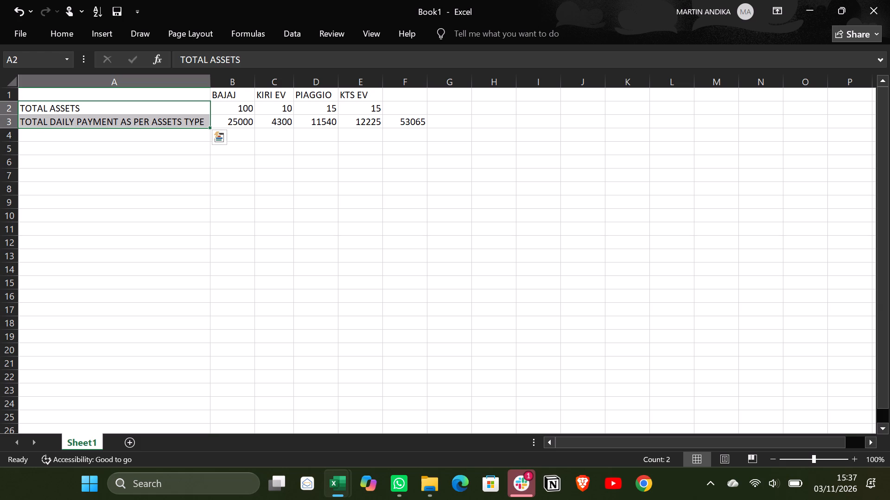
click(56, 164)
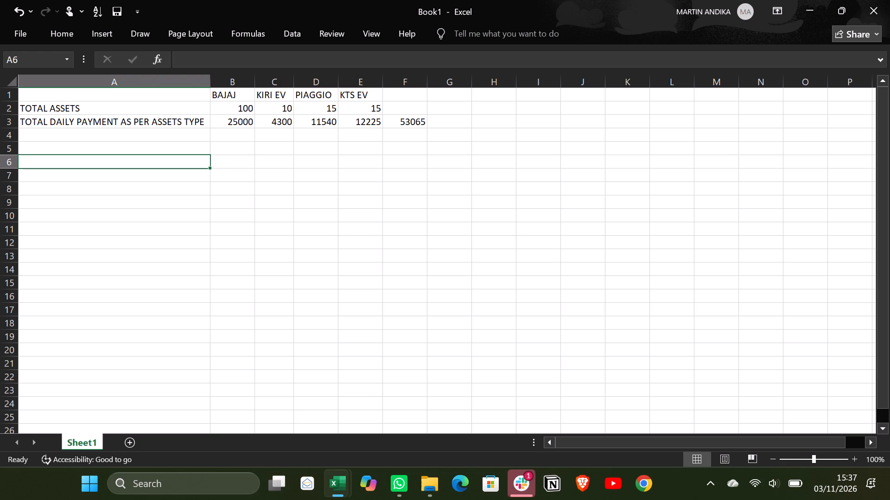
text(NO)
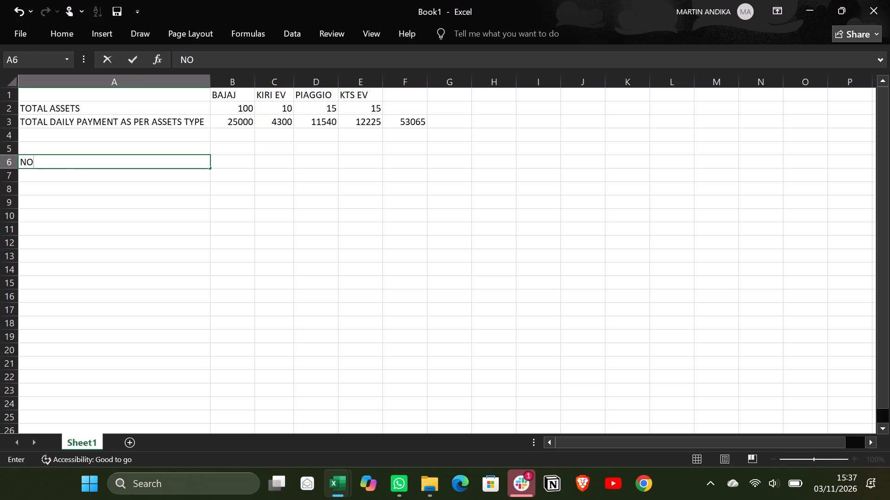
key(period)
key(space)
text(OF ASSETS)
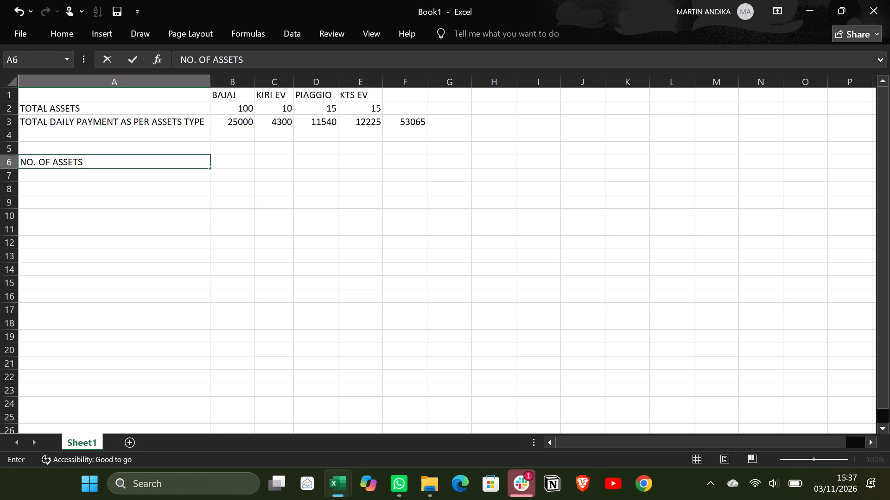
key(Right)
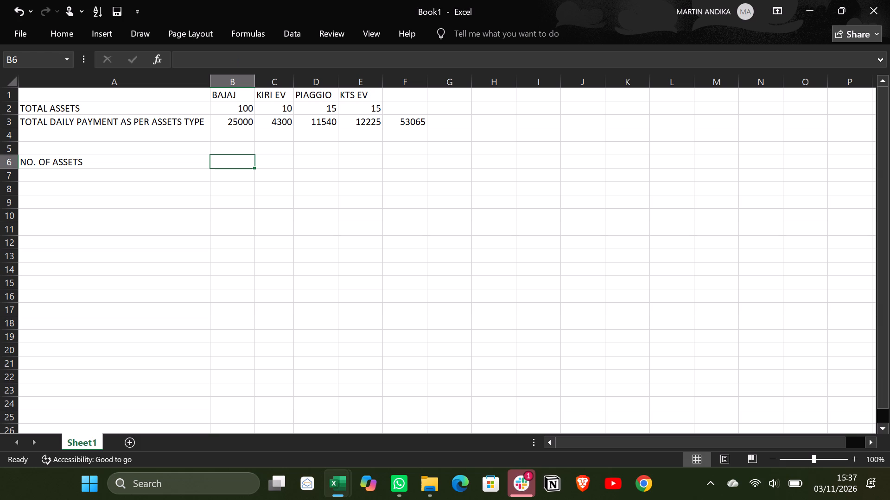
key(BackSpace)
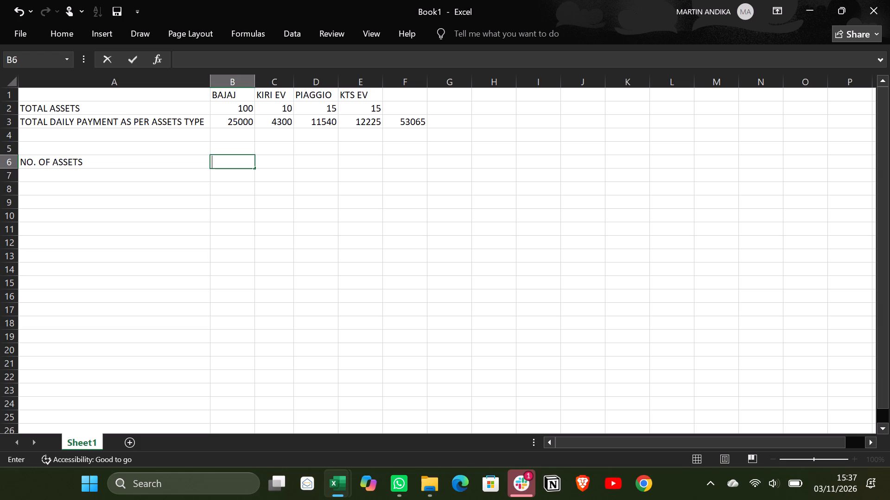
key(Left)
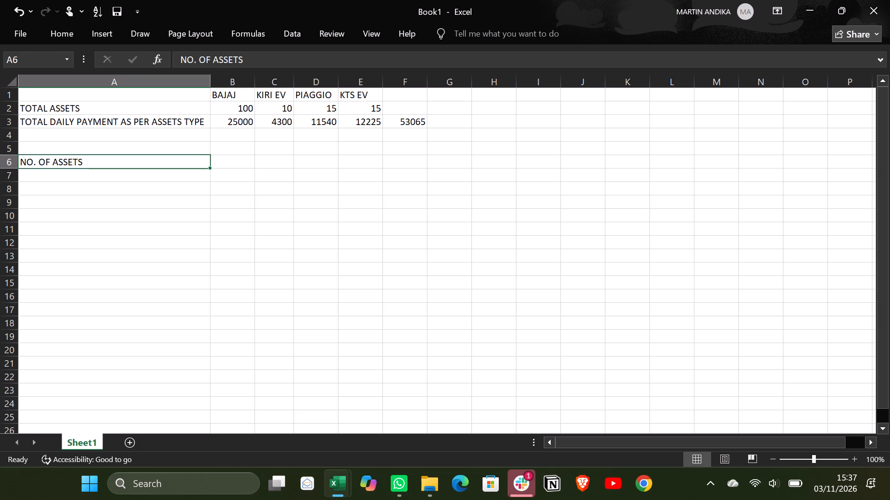
Replace the heading in cell A6 with TYPE OF ASSETS.
key(Delete)
text(TY)
key(p)
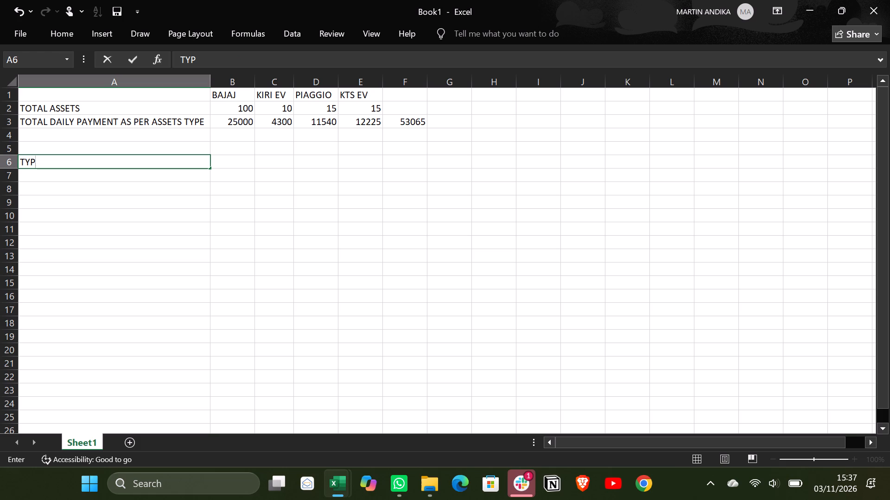
key(e)
key(space)
text(OF ASSET)
key(s)
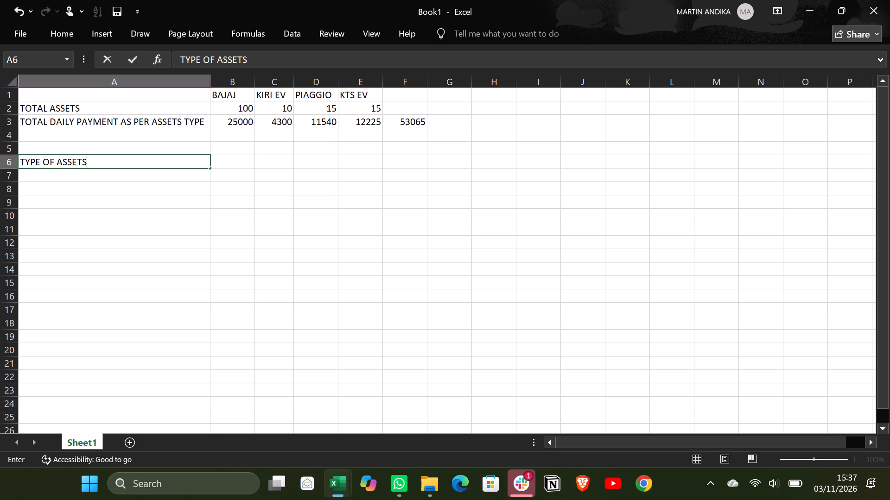
key(Right)
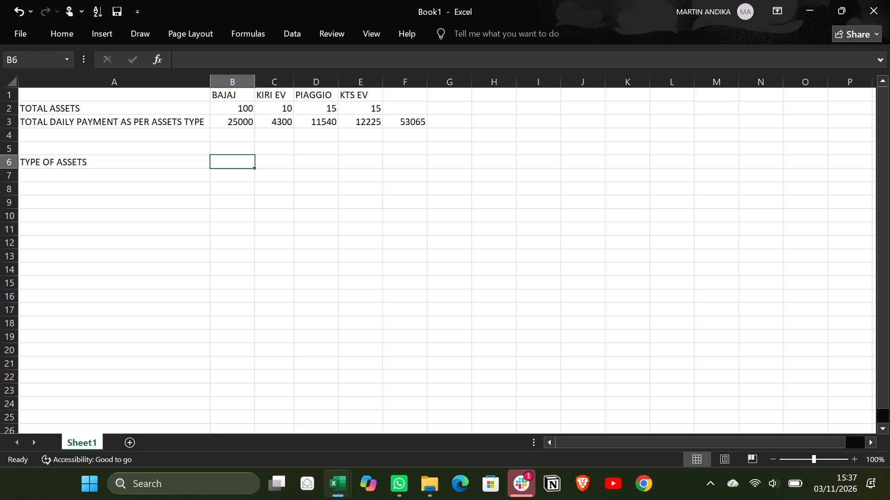
Enter the heading NO. OF ASSETS in cell B6 and autofit column B to it.
text(NO)
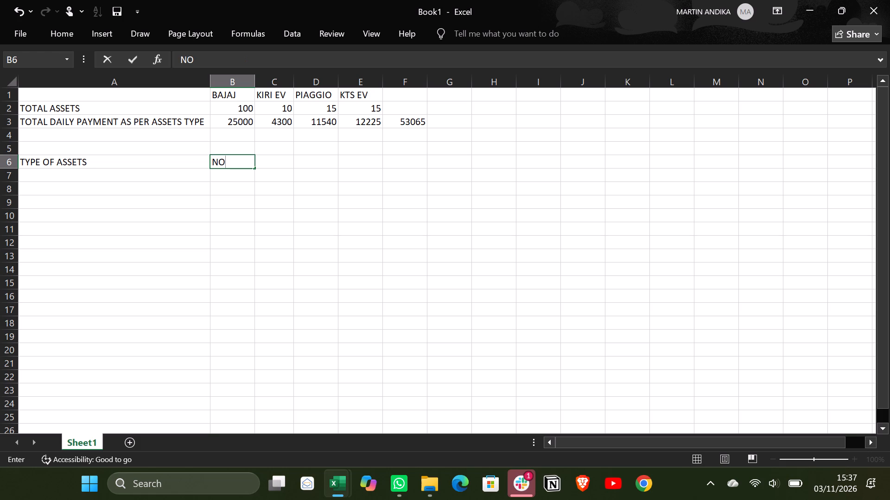
text(. OF ASSETS)
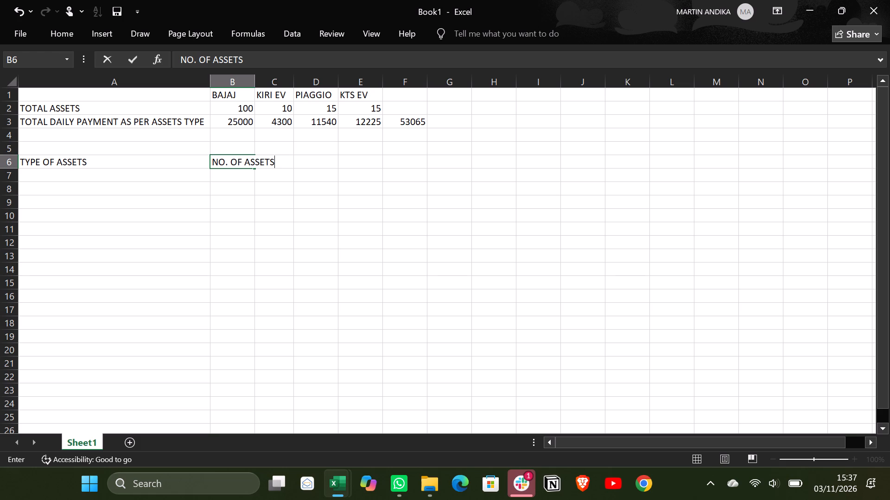
key(Right)
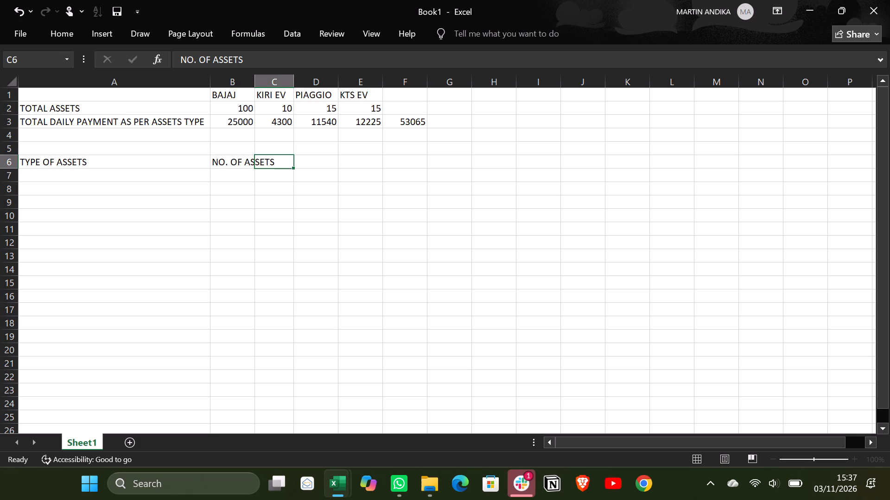
double_click(257, 81)
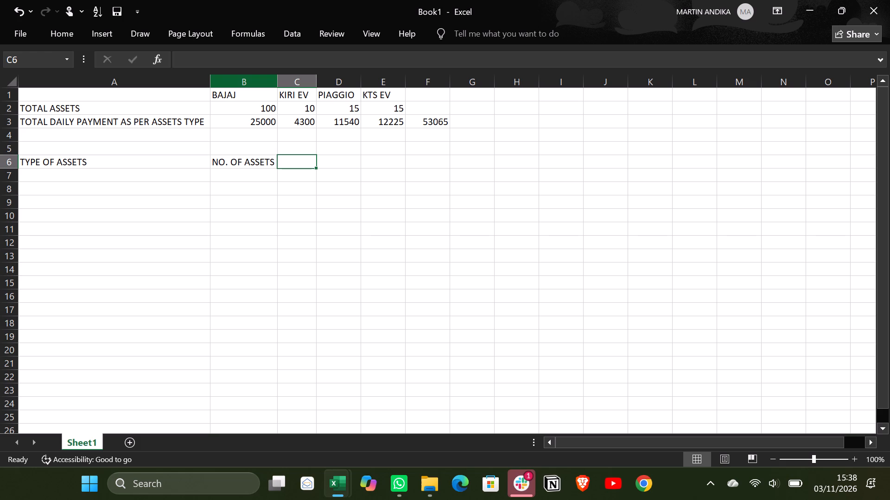
Enter the heading DAILY PAYMENT in cell C6 and autofit column C to it.
text(DA)
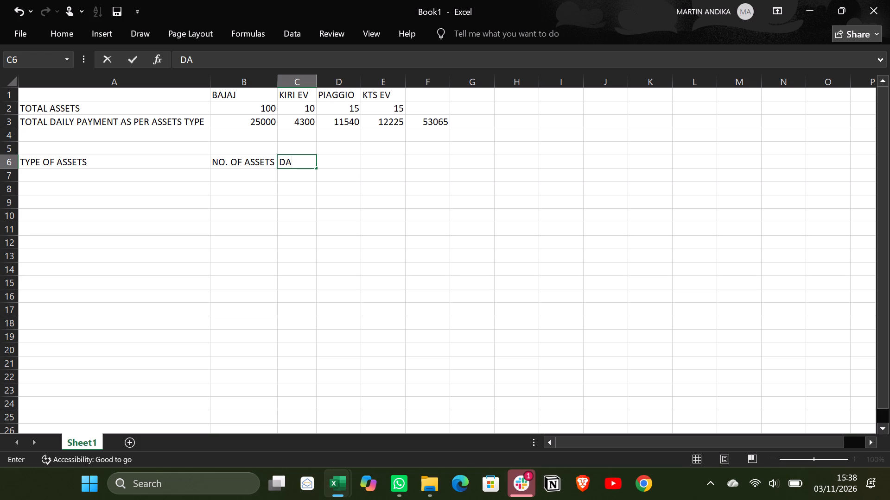
text(IL)
text(Y PAYMENT)
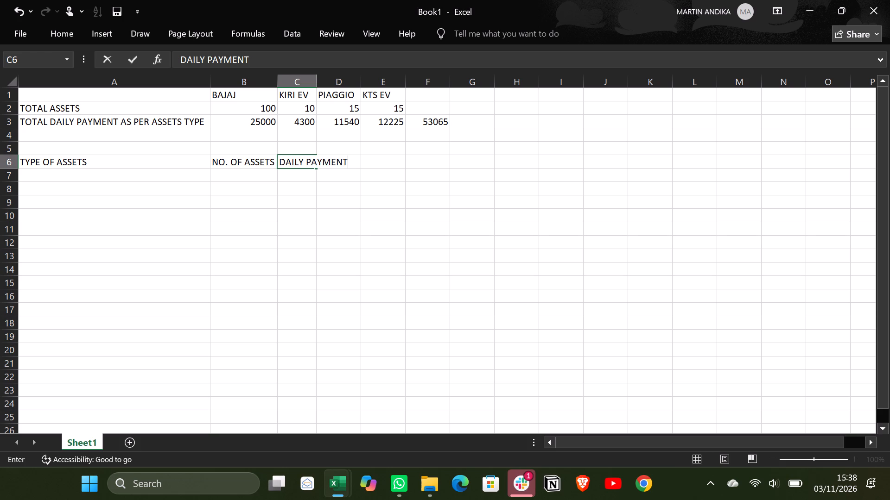
click(318, 79)
click(318, 79)
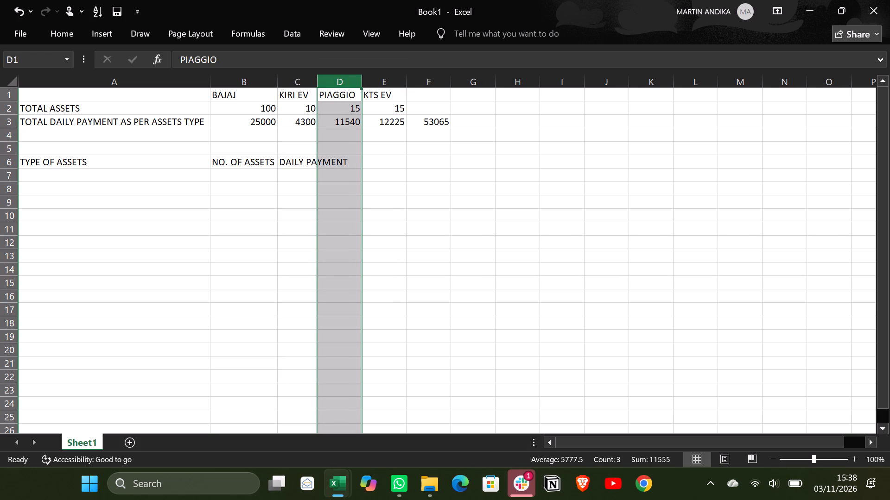
double_click(318, 79)
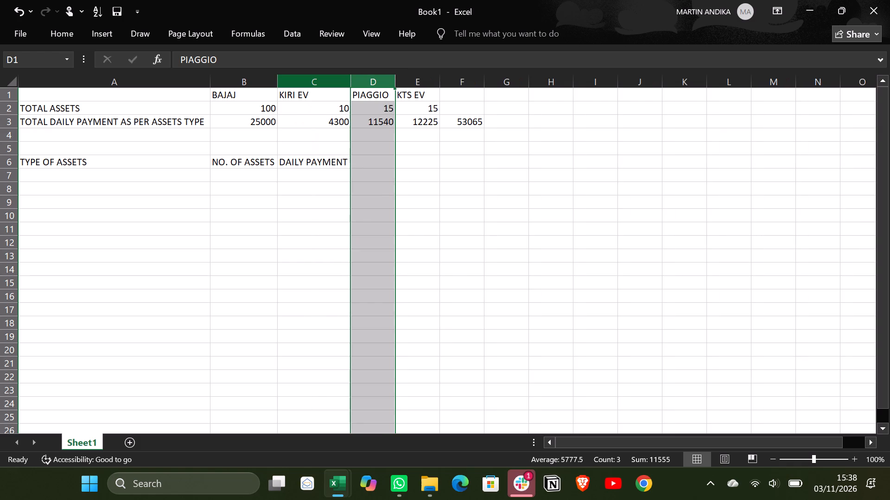
click(379, 163)
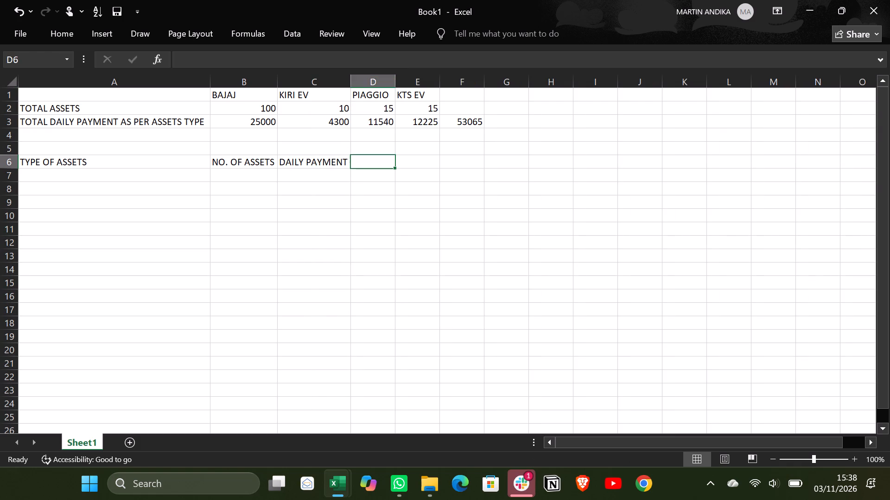
Extend the heading in cell C6 to DAILY PAYMENT AS PER ASSETS and autofit column C to it.
click(344, 159)
click(344, 159)
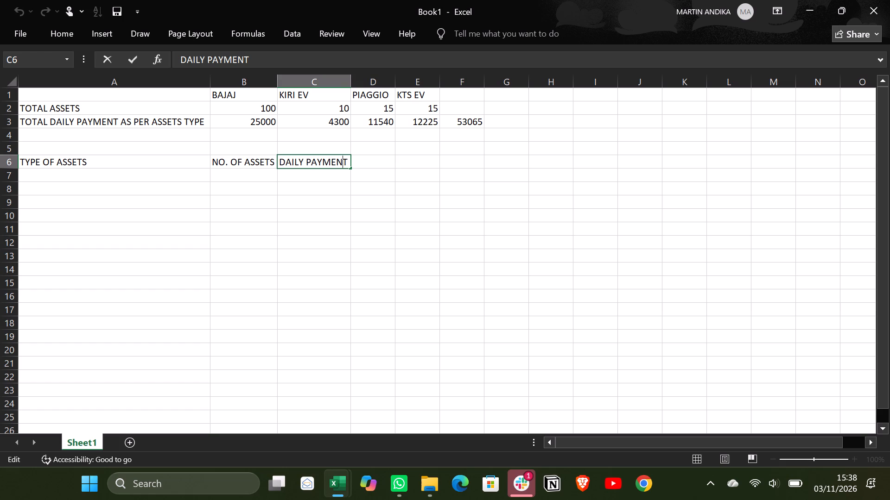
click(345, 162)
key(space)
text(AS PER ASSE)
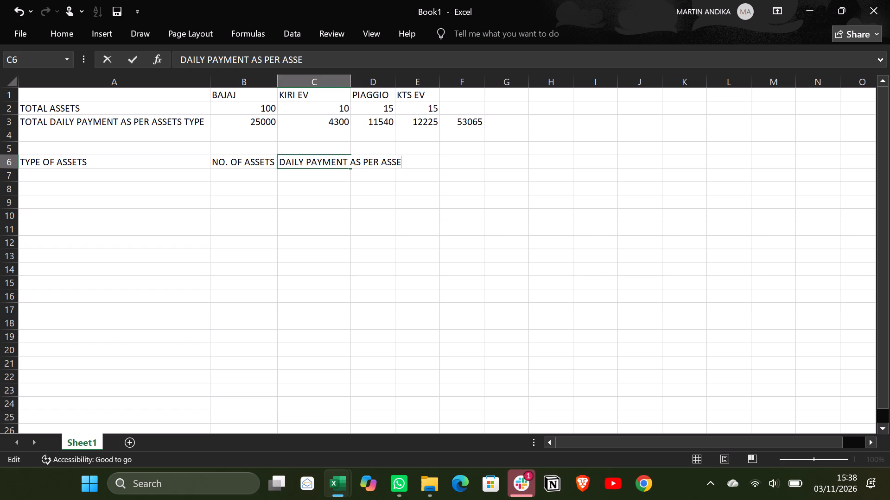
text(TS)
double_click(350, 85)
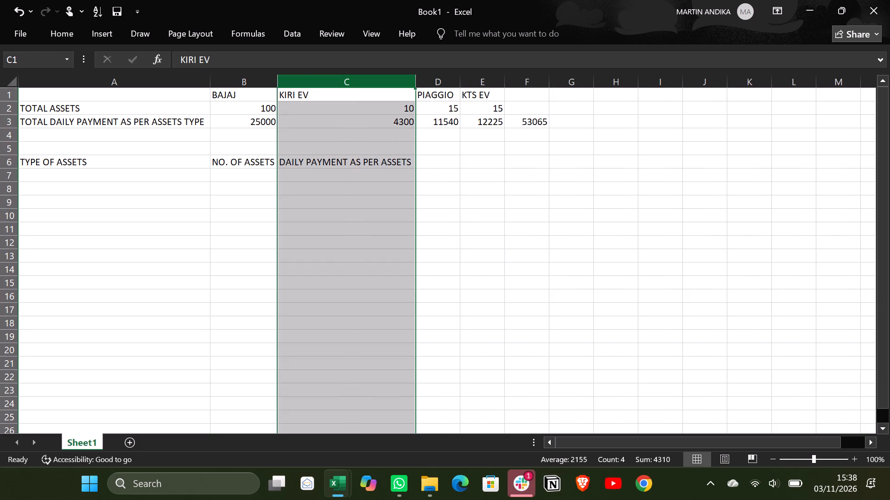
Enter the heading EXPECTED DAILY PAYMENT in cell D6 and autofit column D to it.
click(440, 161)
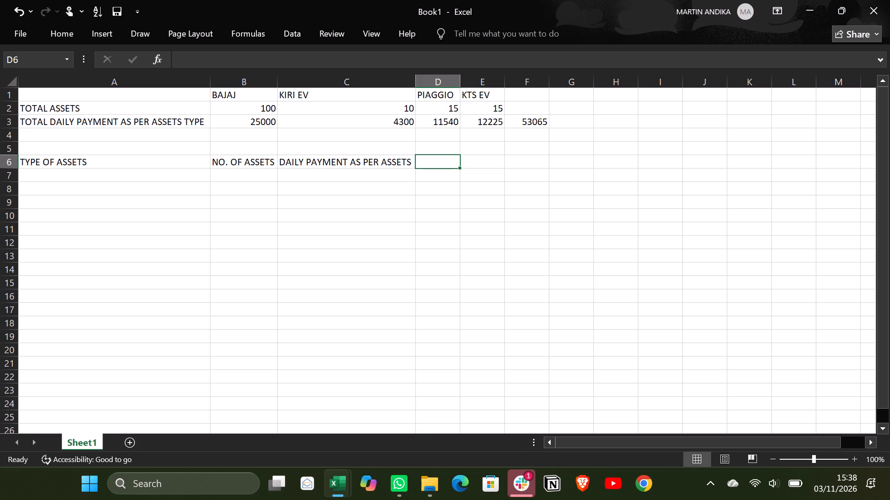
key(e)
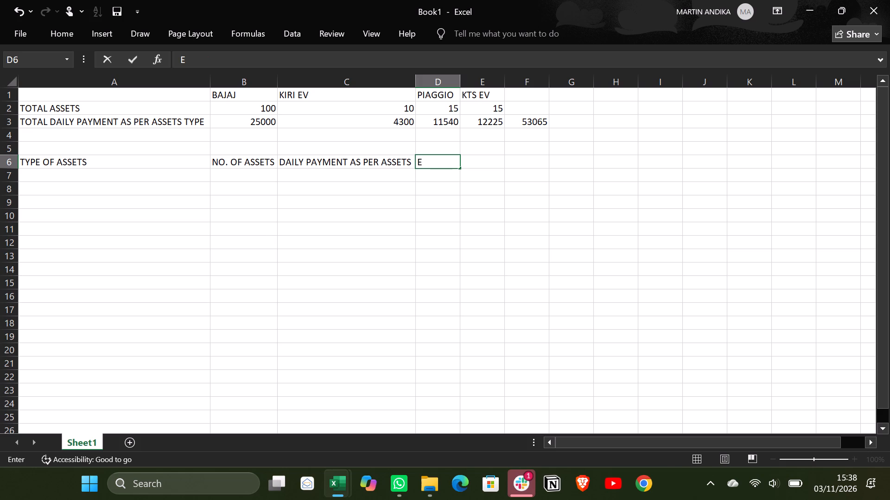
key(x)
text(PECTED)
key(space)
text(DA)
key(i)
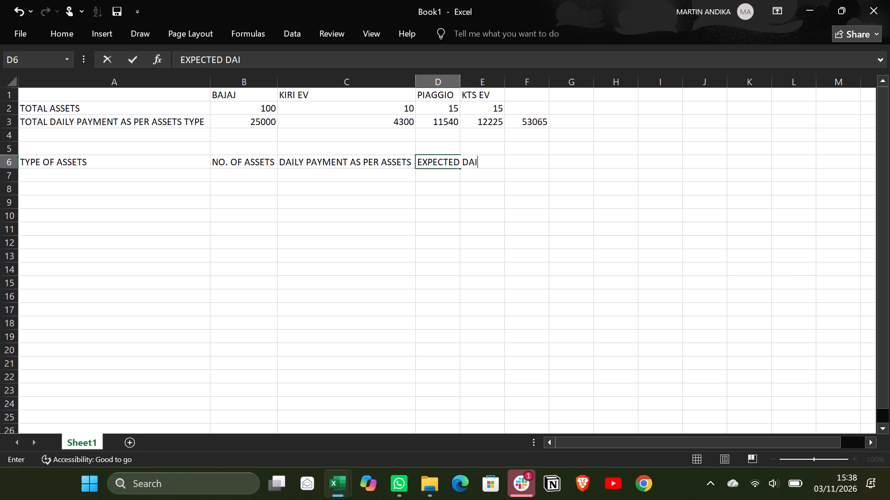
text(LY)
key(space)
text(PAYMENT)
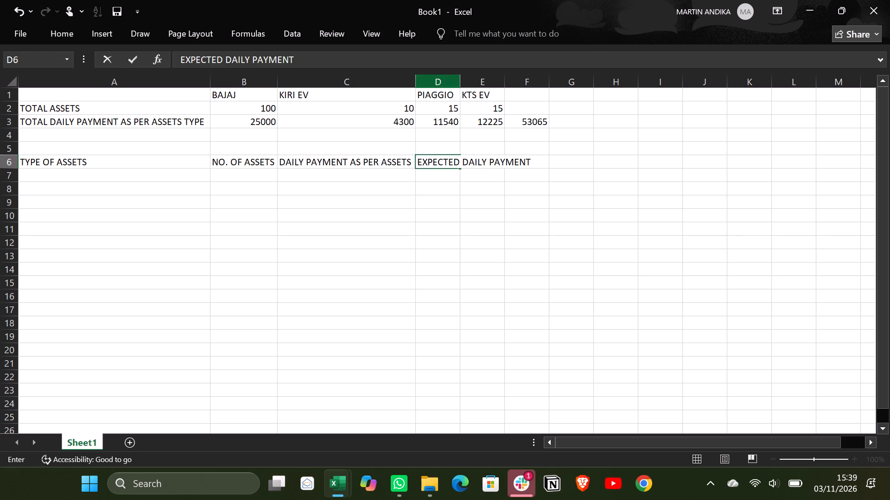
double_click(459, 80)
double_click(461, 80)
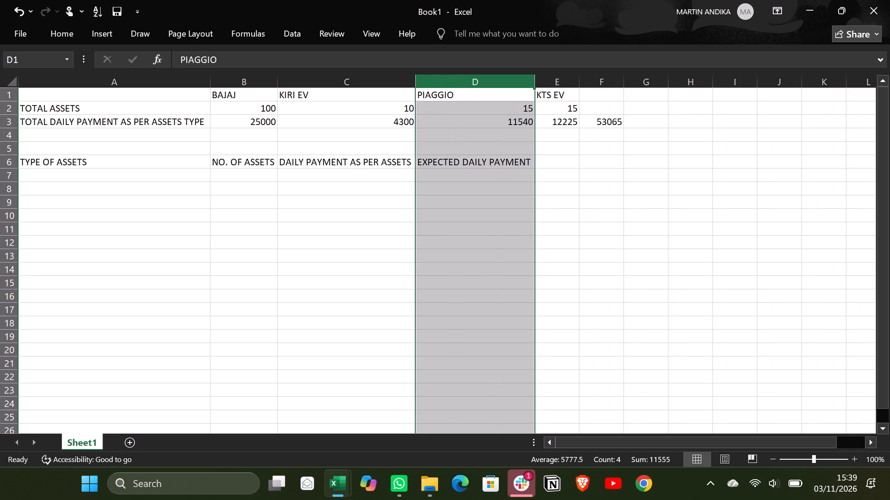
click(501, 214)
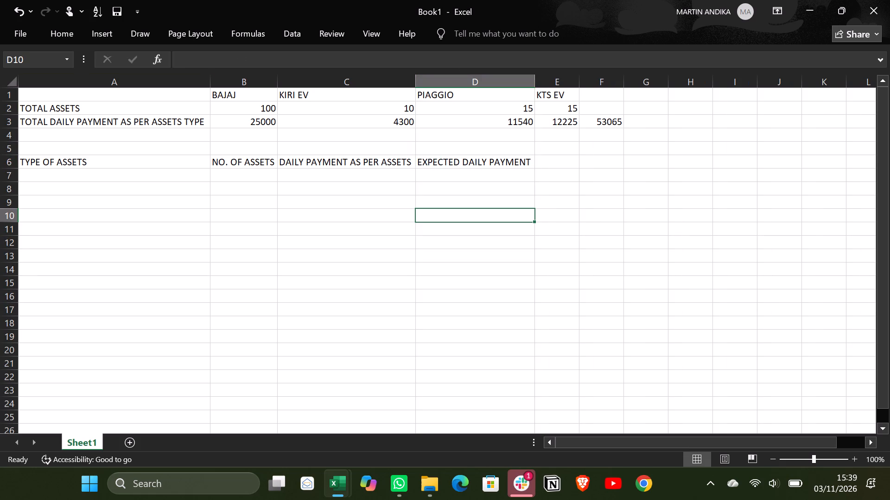
List the asset types BAJAJ, KIRI EV, PIAGGIO and KTS EV in cells A7 to A10.
click(96, 181)
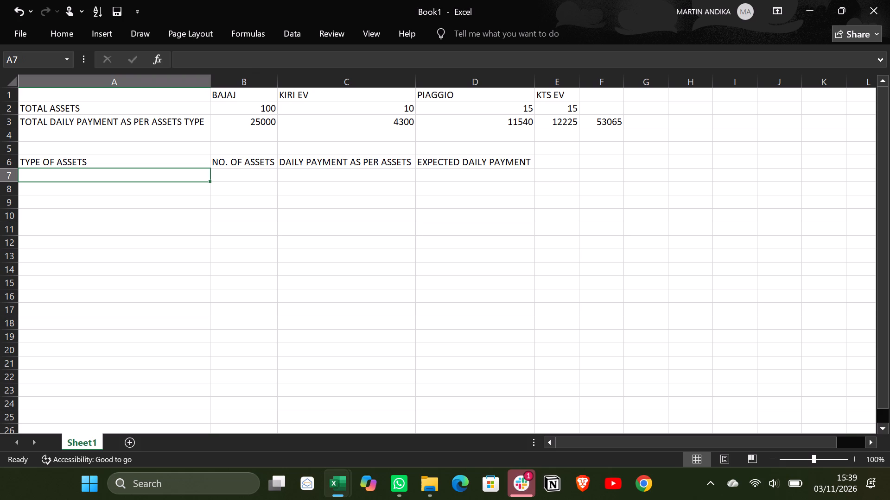
text(BA)
text(JJ)
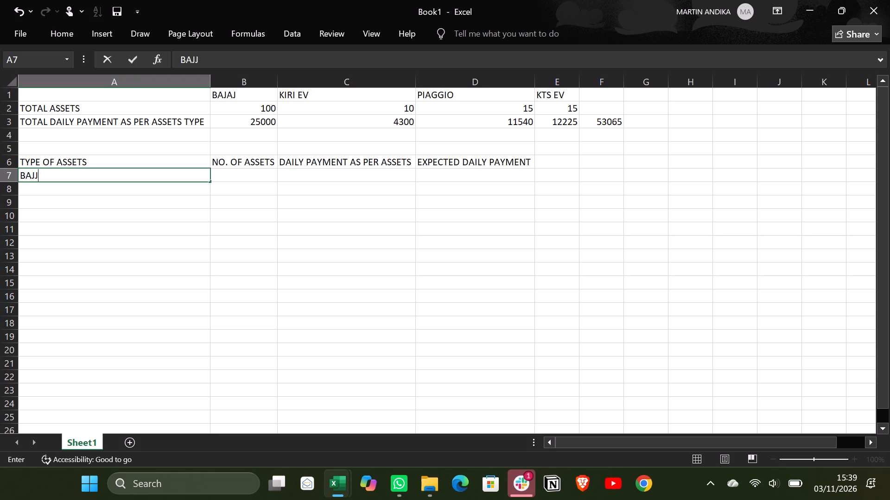
key(BackSpace)
key(a)
key(j)
key(Down)
text(KI)
text(RI EV)
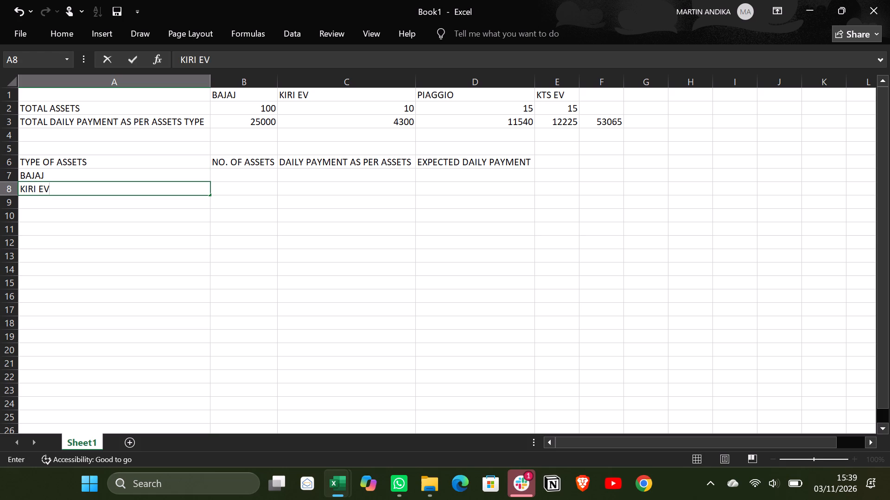
key(Down)
text(PIAGGIO)
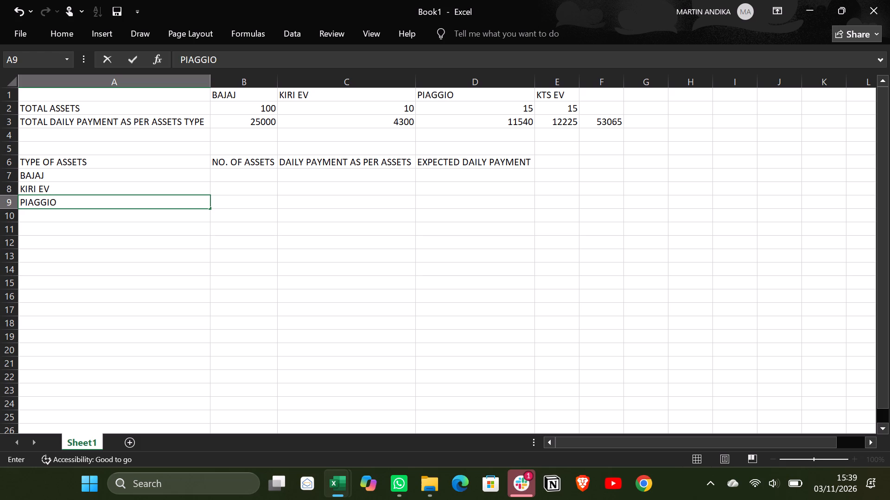
key(Down)
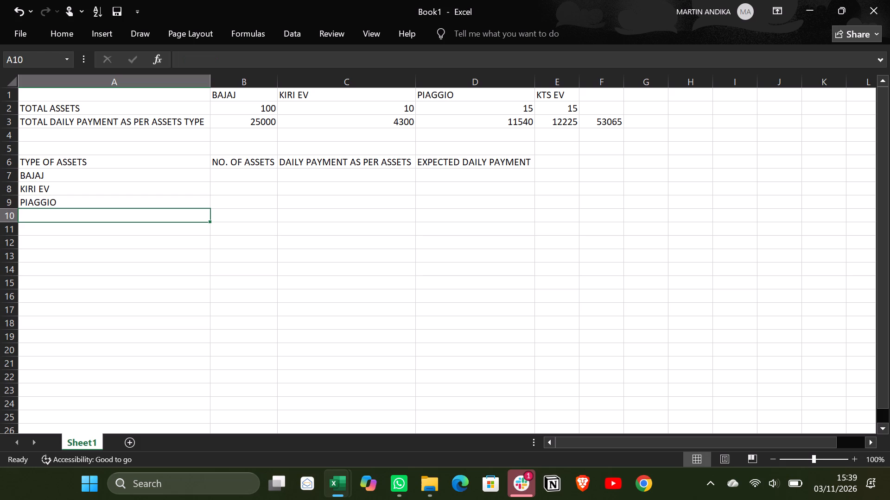
text(KY)
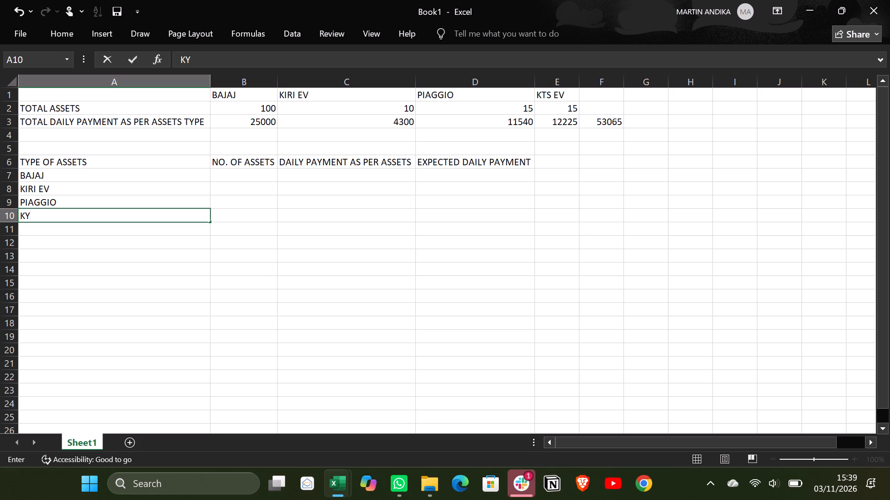
key(BackSpace)
text(TS EV)
key(Right)
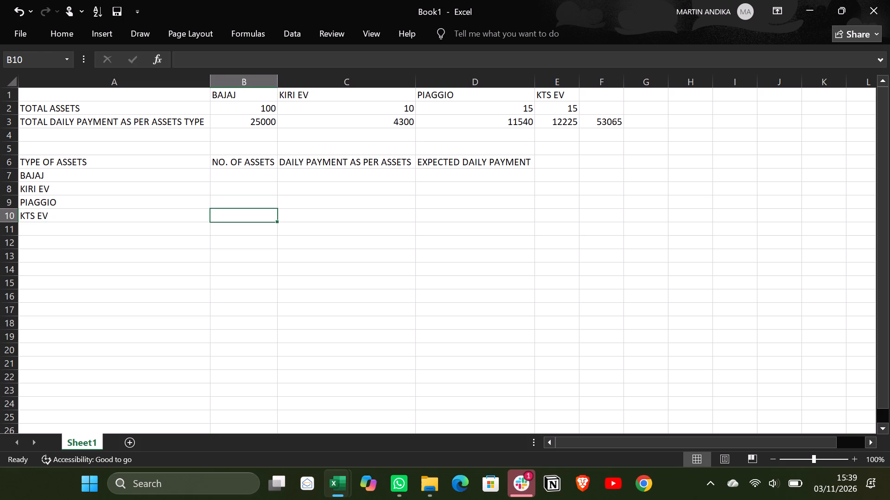
Fill in the number of assets in column B: KTS EV 15, PIAGGIO 15, KIRI EV 10 and BAJAJ 100.
text(15)
key(Up)
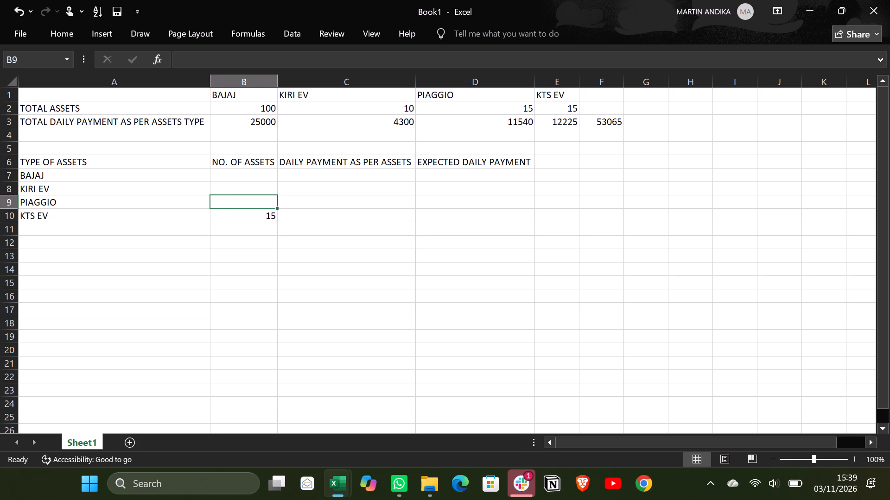
text(15)
key(Up)
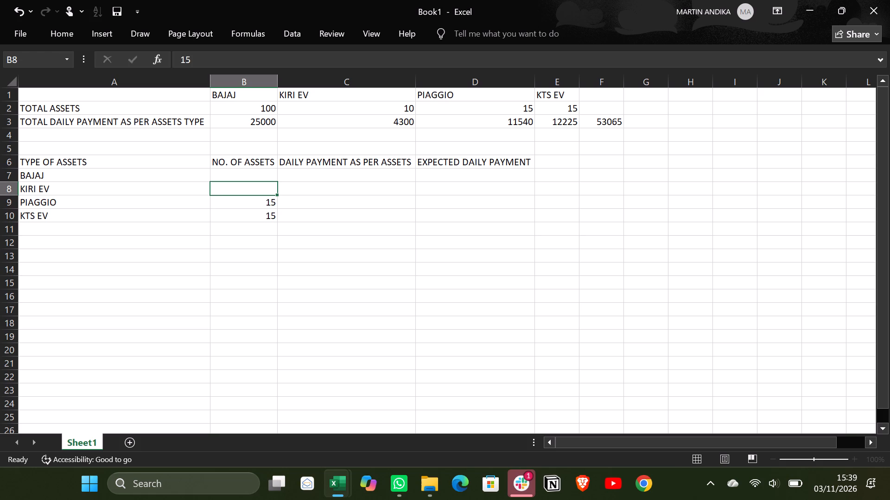
text(10)
key(Up)
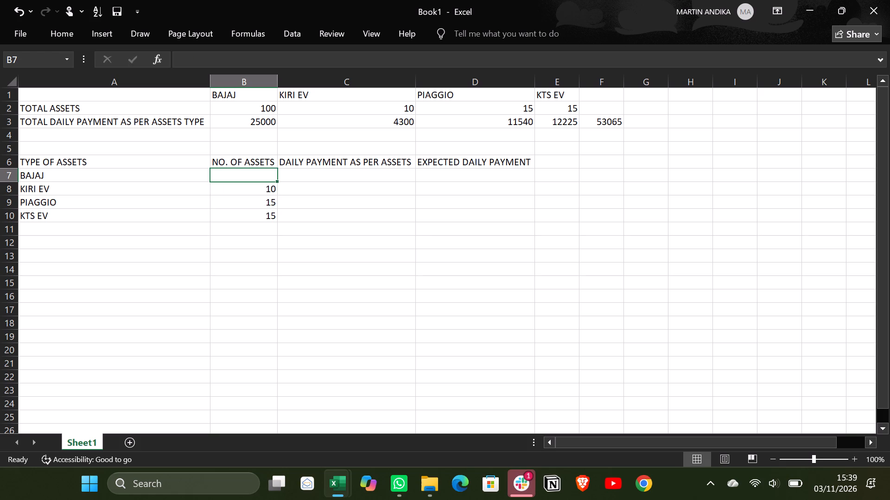
text(100)
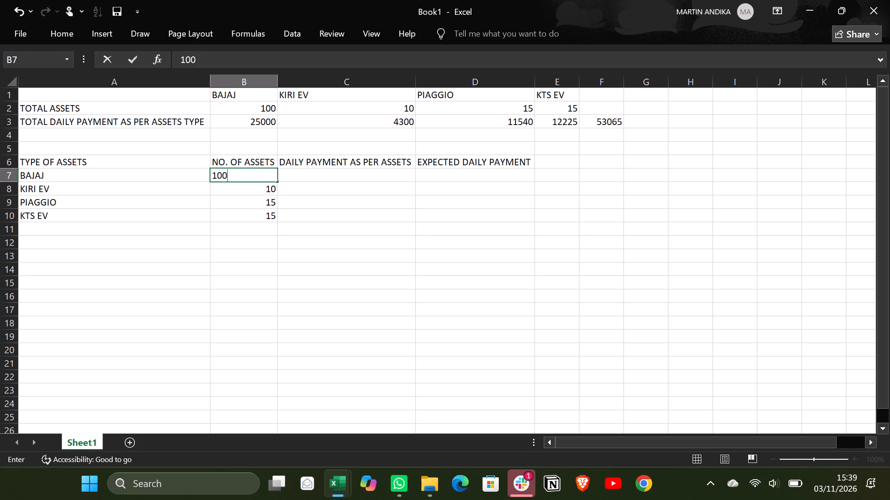
key(Down)
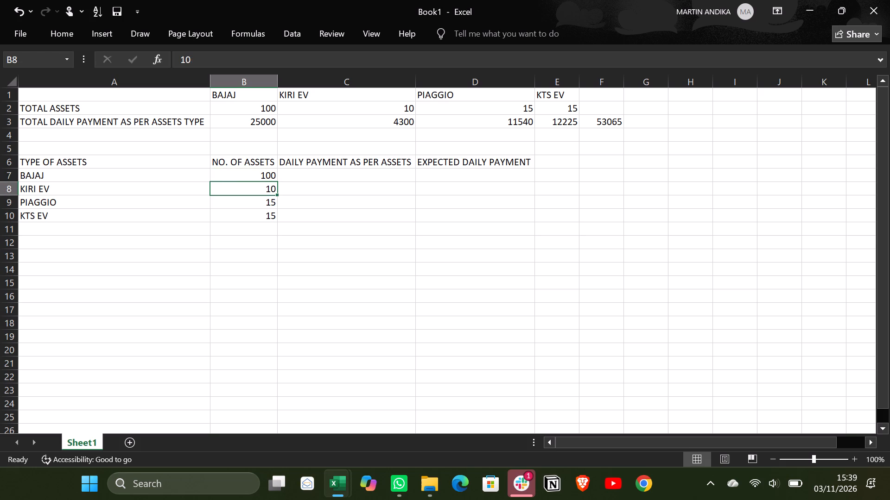
Enter 25,000 as the BAJAJ daily payment in cell C7, including the thousands comma.
key(Up)
key(Right)
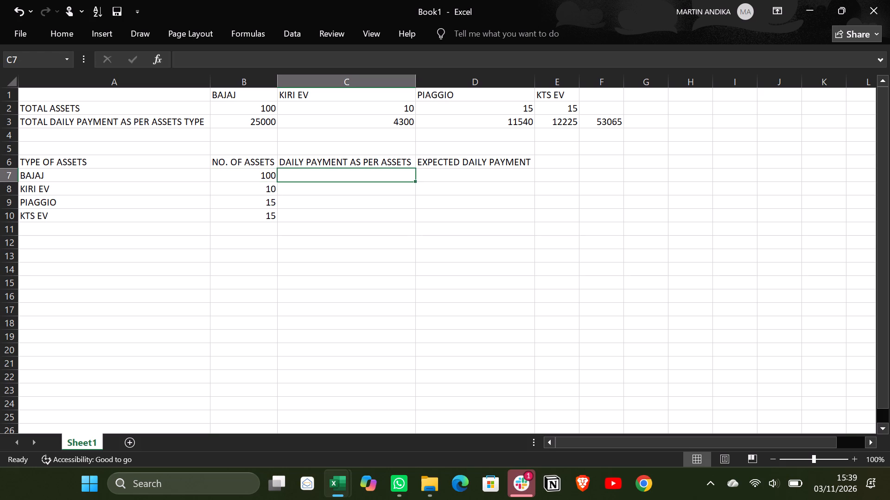
text(25000)
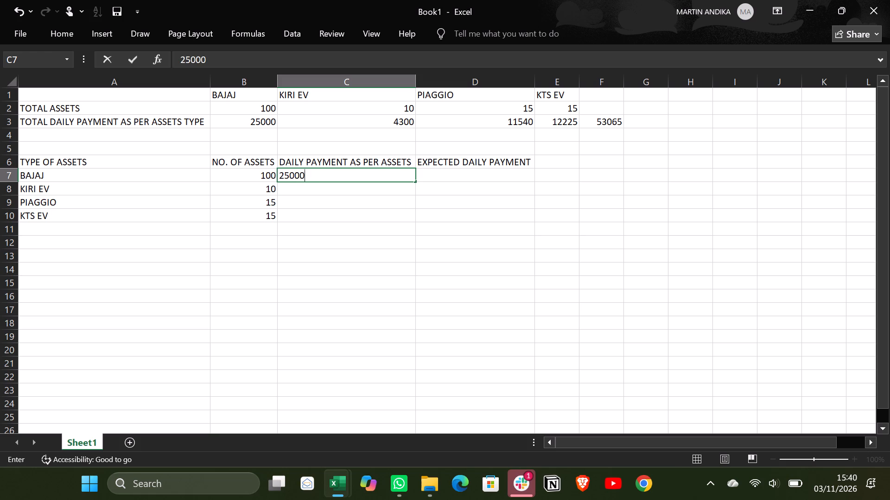
click(289, 175)
key(comma)
click(372, 259)
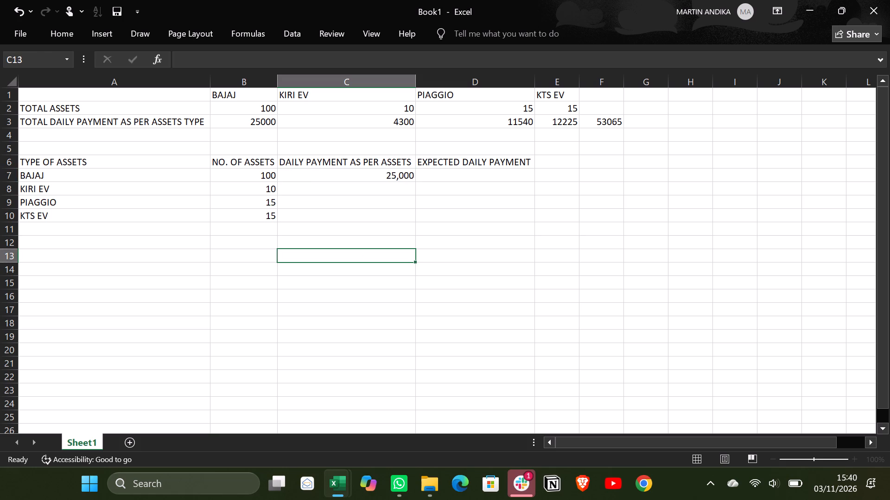
Fill in the remaining daily payments in column C: KIRI EV 4,300, PIAGGIO 11,540 and KTS EV 12,225.
click(332, 191)
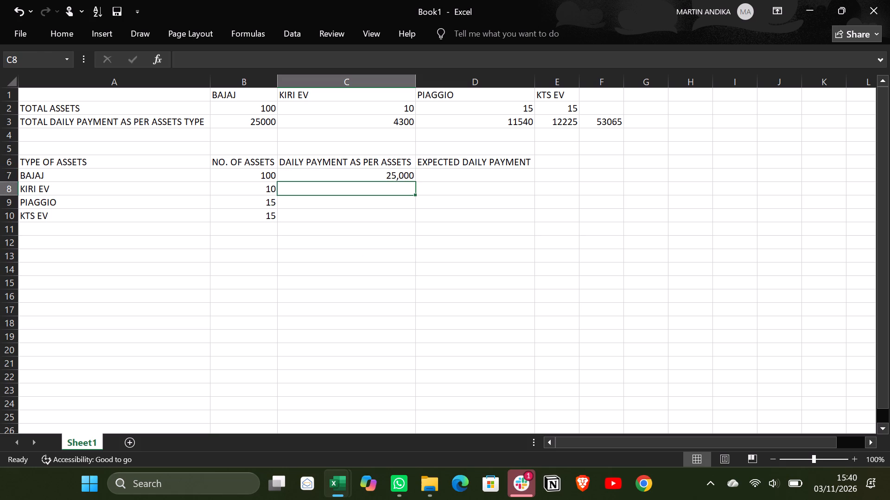
key(4)
key(comma)
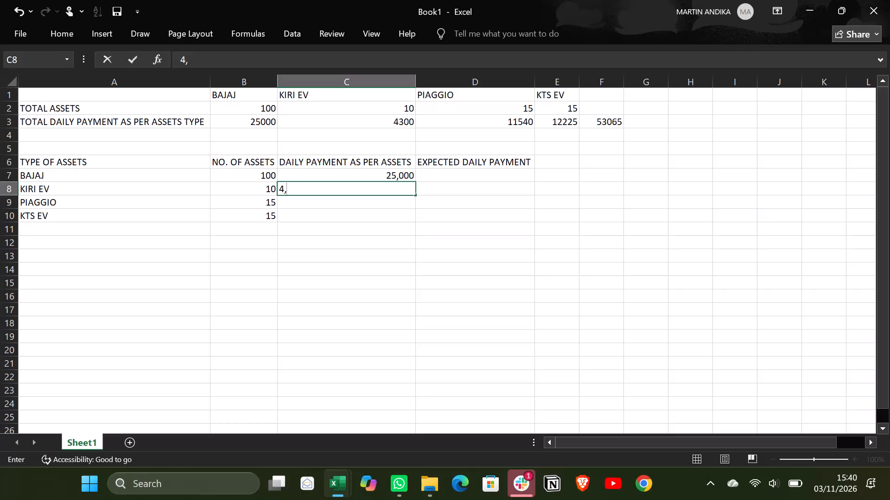
text(300)
key(Down)
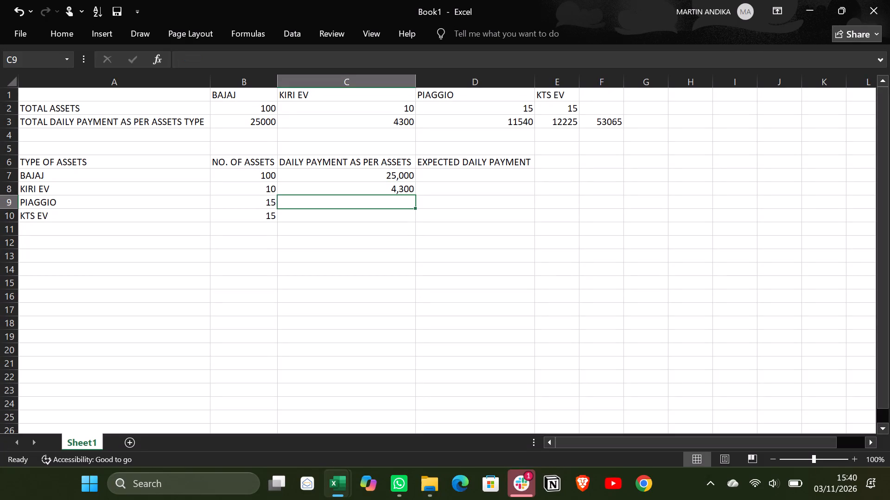
text(11)
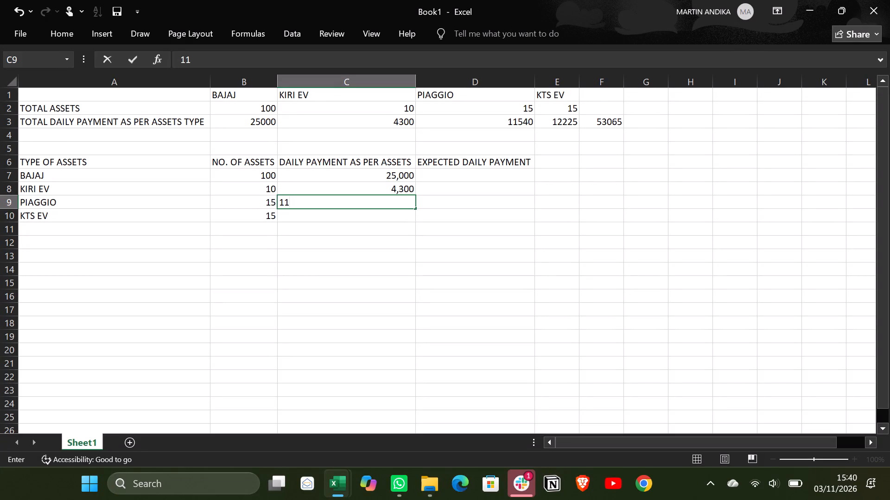
key(comma)
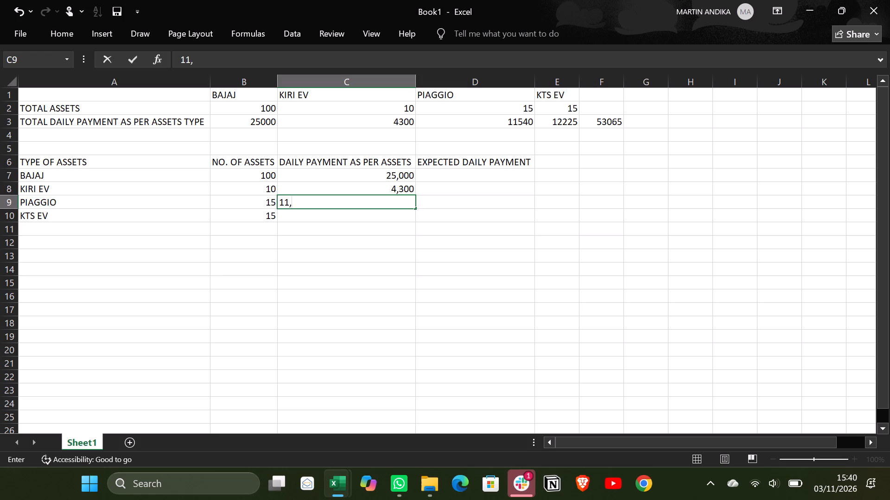
text(540)
key(Down)
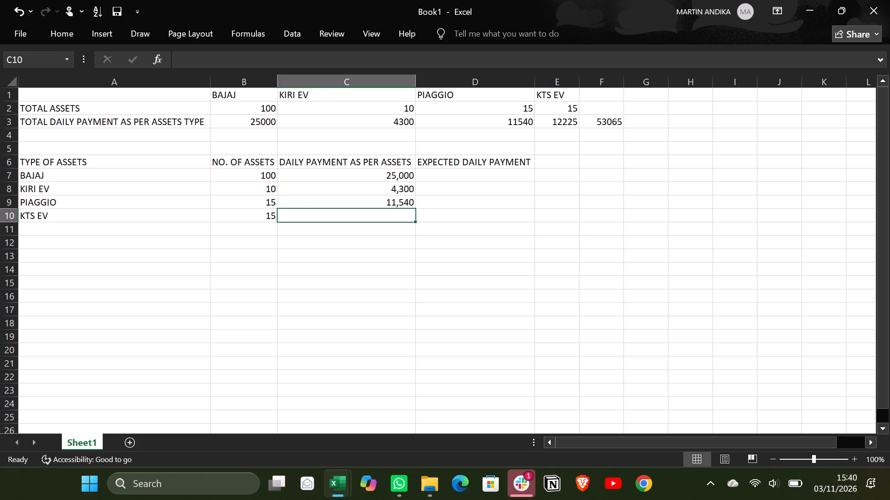
text(12)
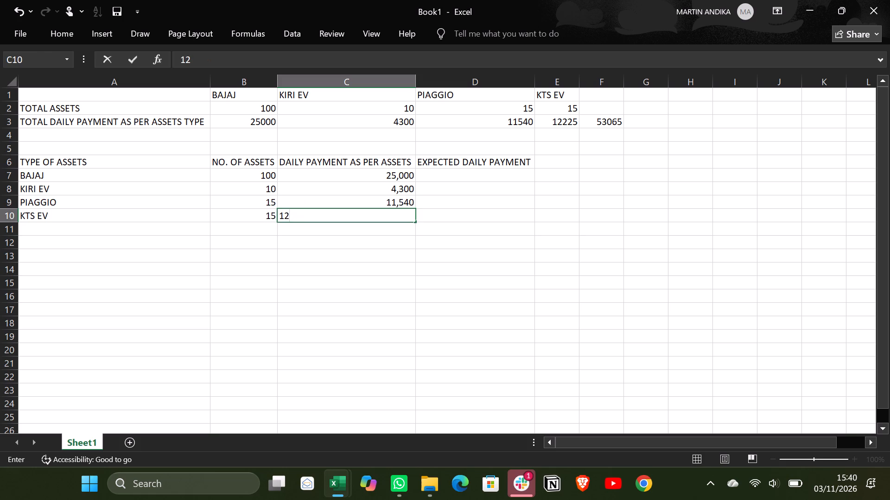
text(,225)
key(Down)
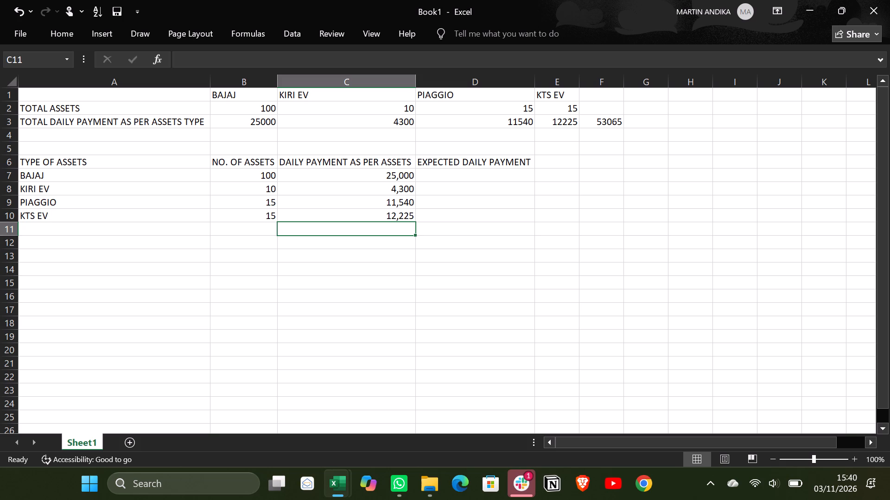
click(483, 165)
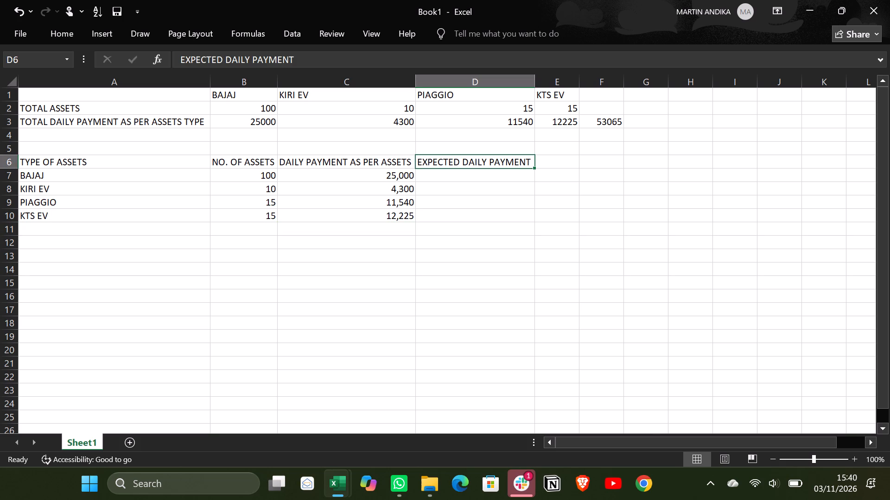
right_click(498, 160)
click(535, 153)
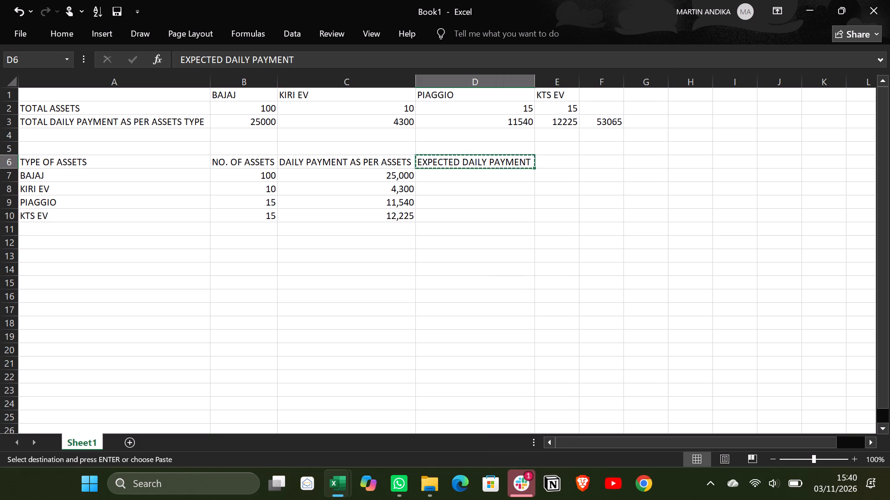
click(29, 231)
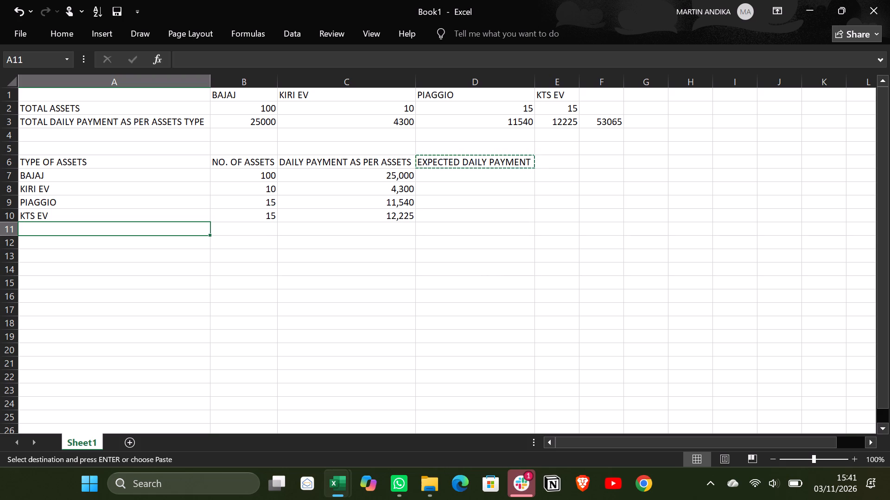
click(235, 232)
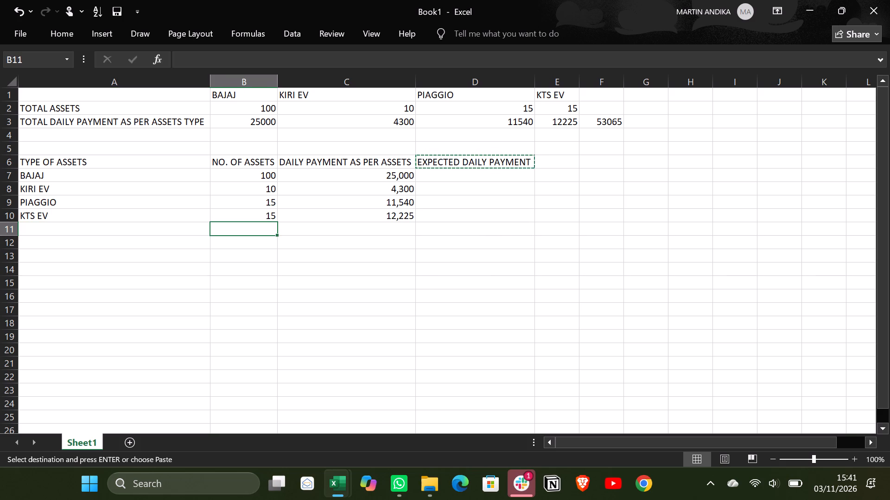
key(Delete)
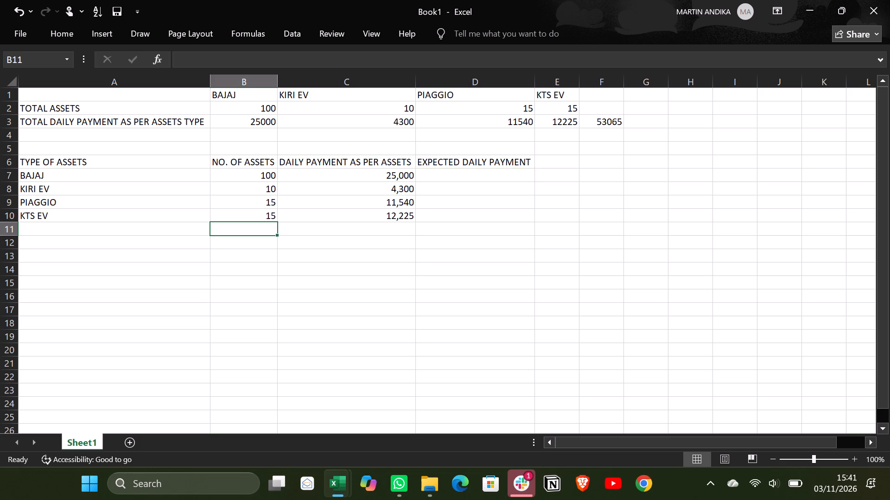
Delete the heading EXPECTED DAILY PAYMENT from cell D6.
click(495, 160)
key(Delete)
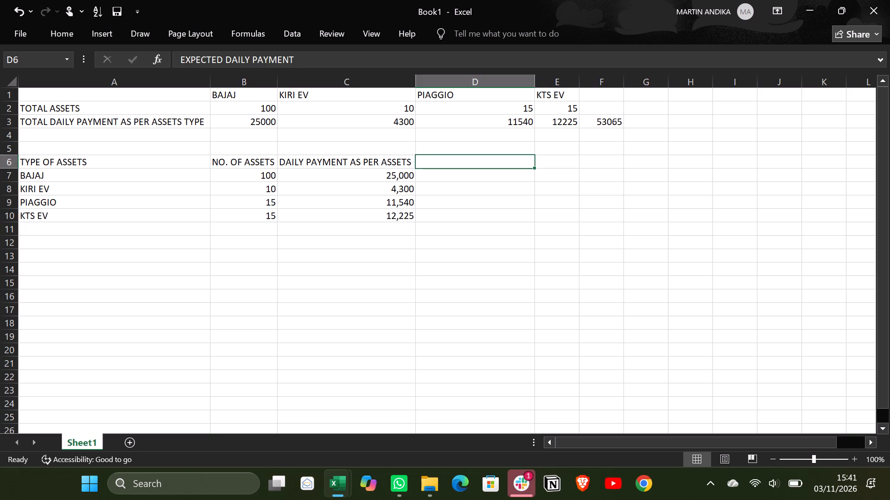
drag(480, 230, 484, 230)
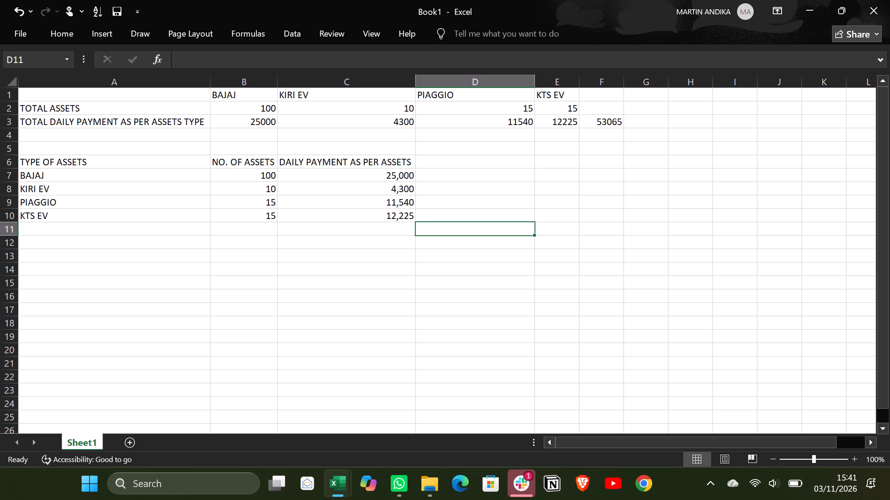
Total the daily payments in C7 to C10 with AutoSum, placing the sum in cell C11.
drag(390, 174, 391, 225)
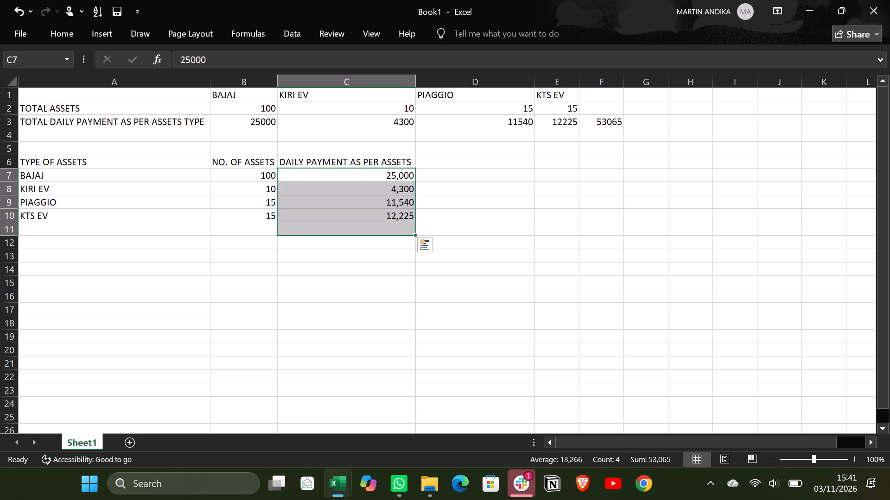
click(62, 30)
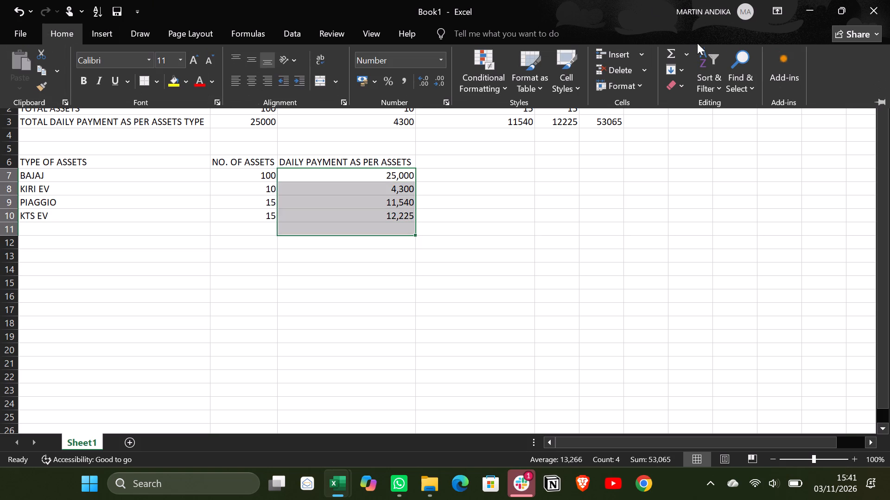
click(687, 55)
click(693, 74)
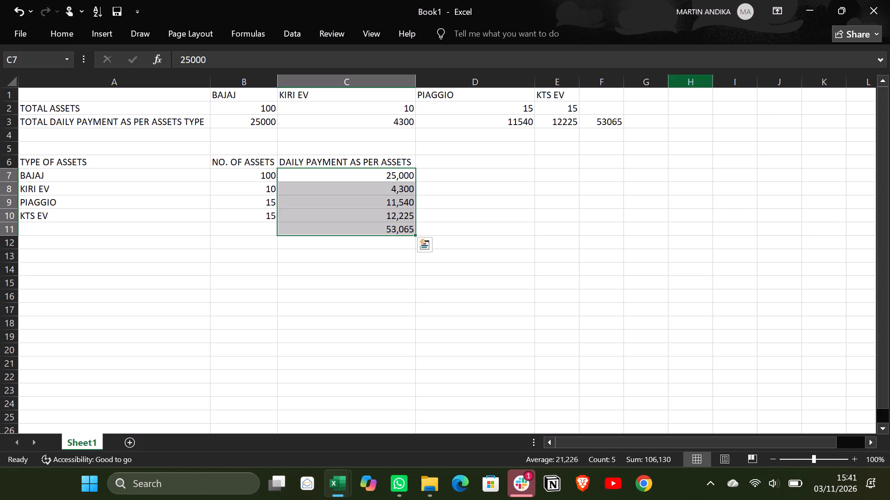
drag(598, 256, 593, 256)
Total the number of assets in B7 to B10 with AutoSum, placing the sum in cell B11.
drag(268, 170, 267, 224)
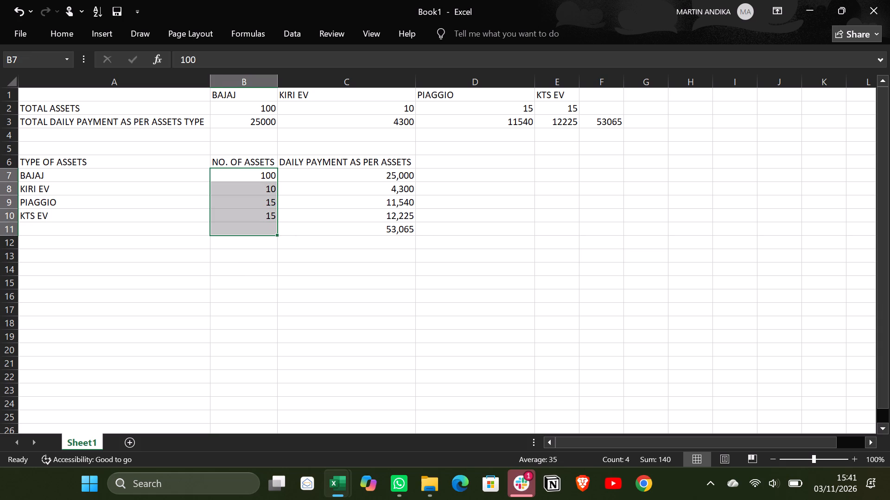
click(78, 35)
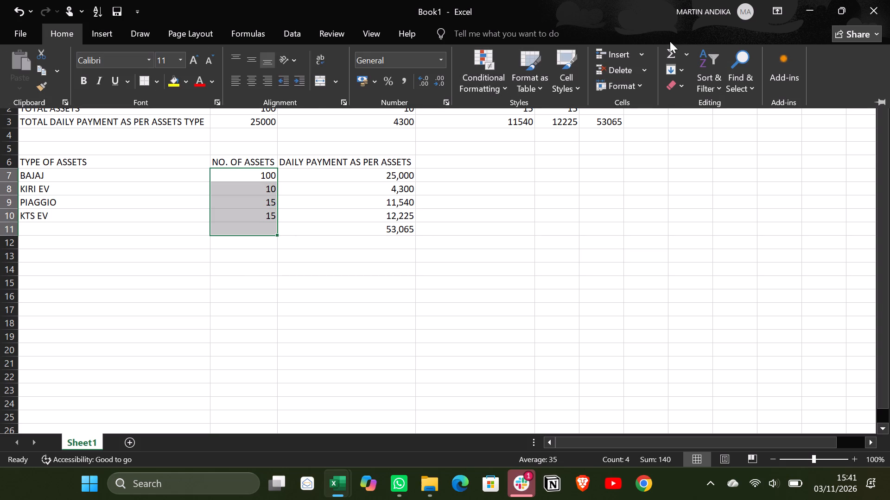
click(688, 52)
click(712, 76)
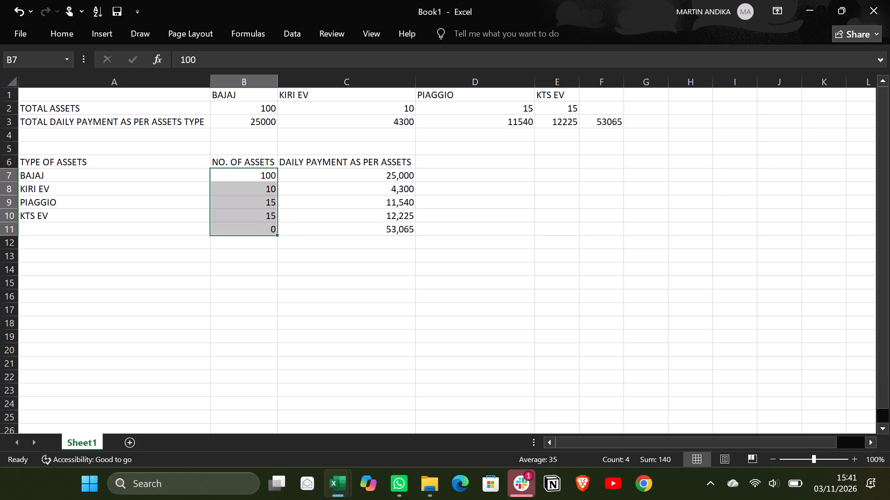
click(640, 270)
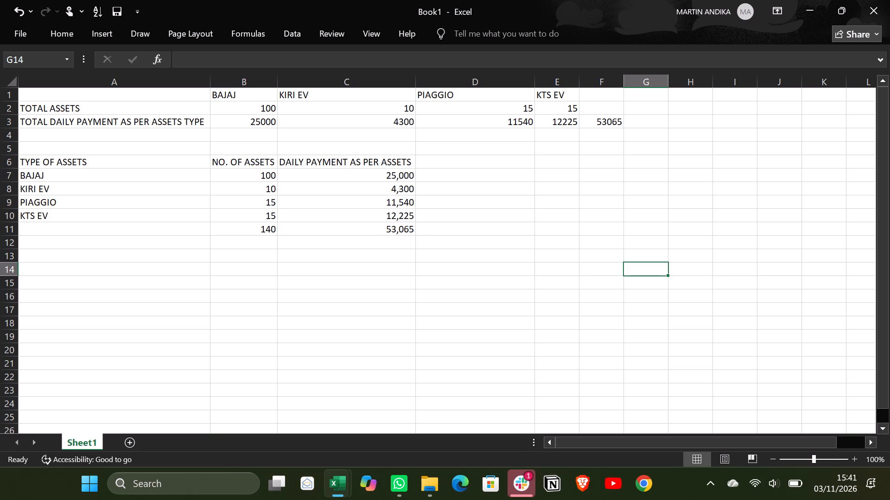
Make the total number of assets in cell B11 bold and set its font size to 14.
click(263, 231)
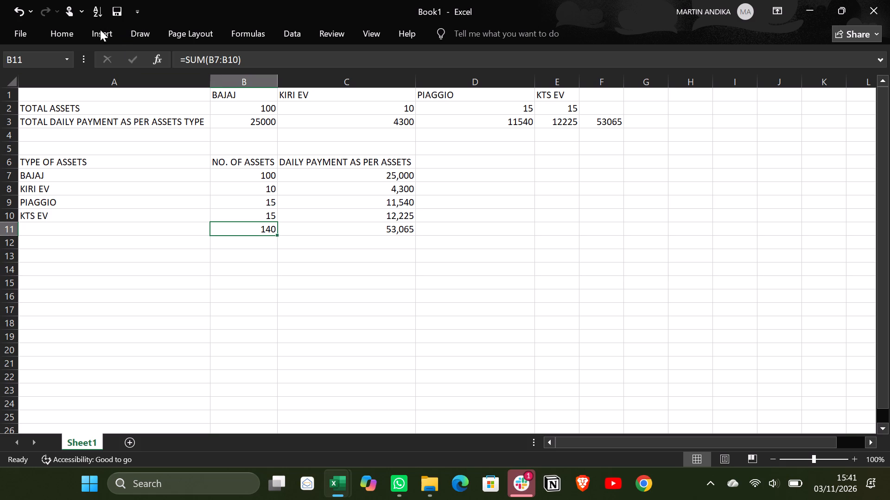
click(66, 39)
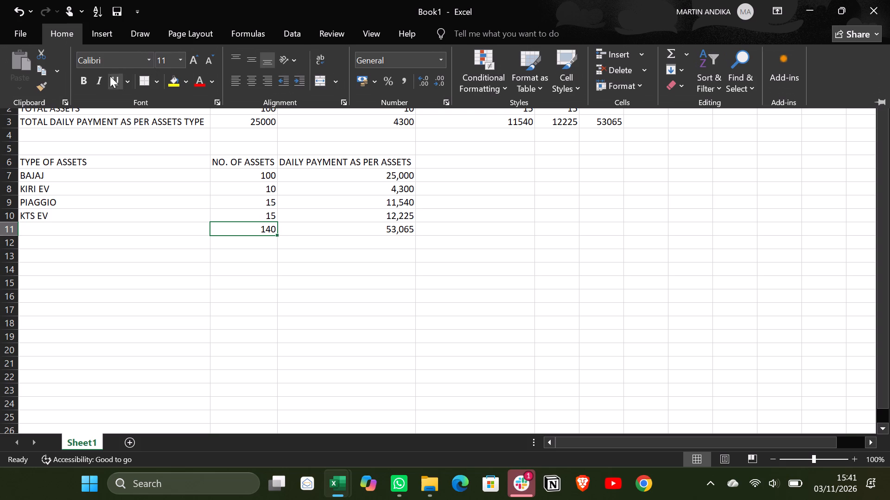
click(84, 78)
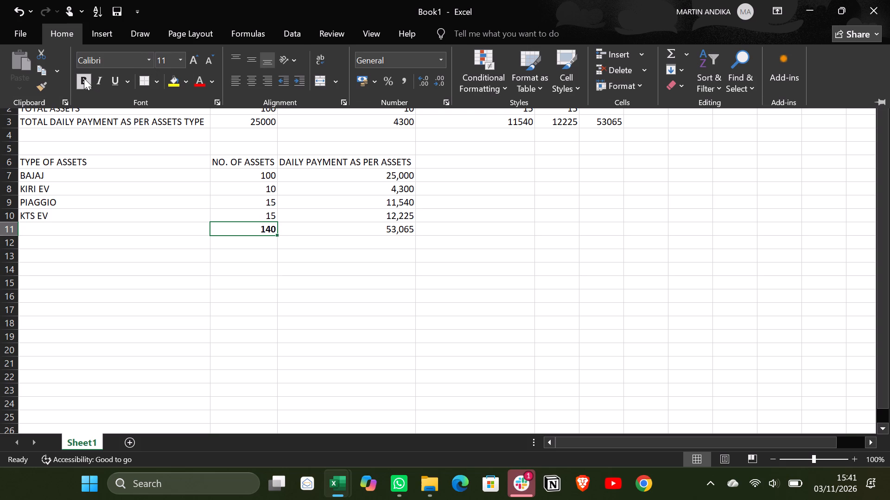
click(84, 78)
click(84, 78)
click(184, 59)
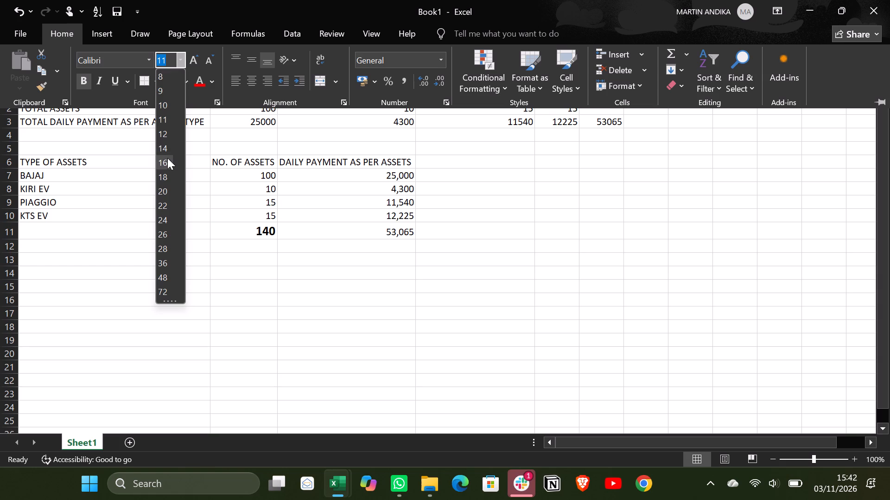
click(168, 149)
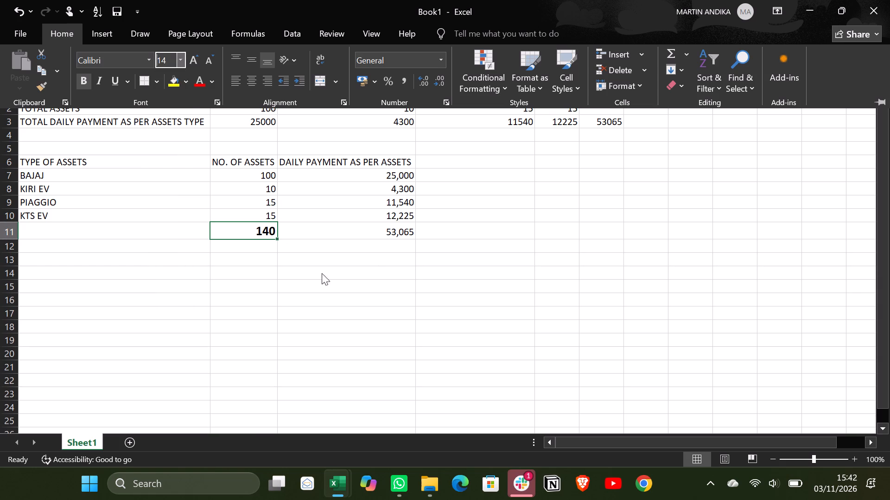
Make the total daily payment in cell C11 bold and set its font size to 14.
click(402, 229)
click(400, 231)
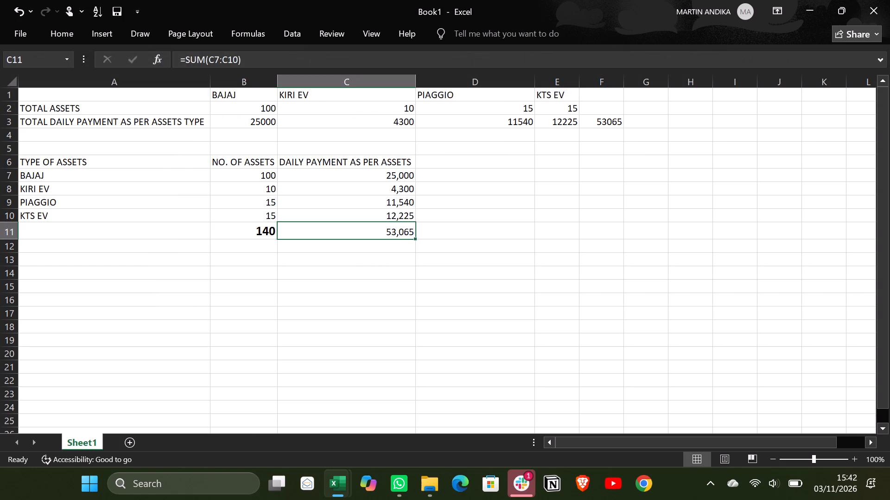
click(57, 31)
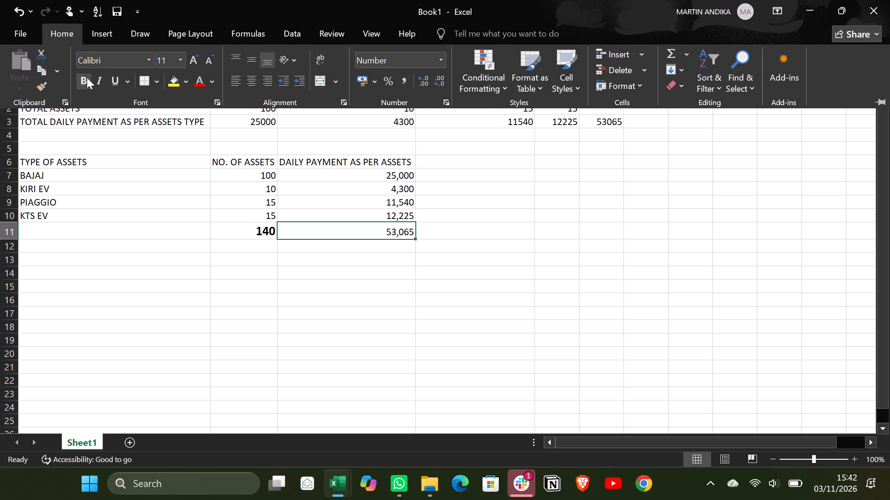
click(86, 77)
click(178, 60)
click(168, 148)
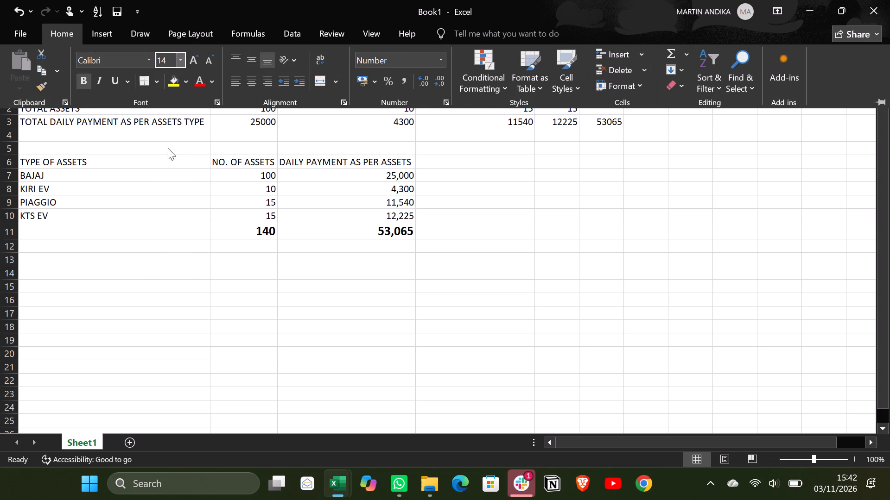
click(320, 347)
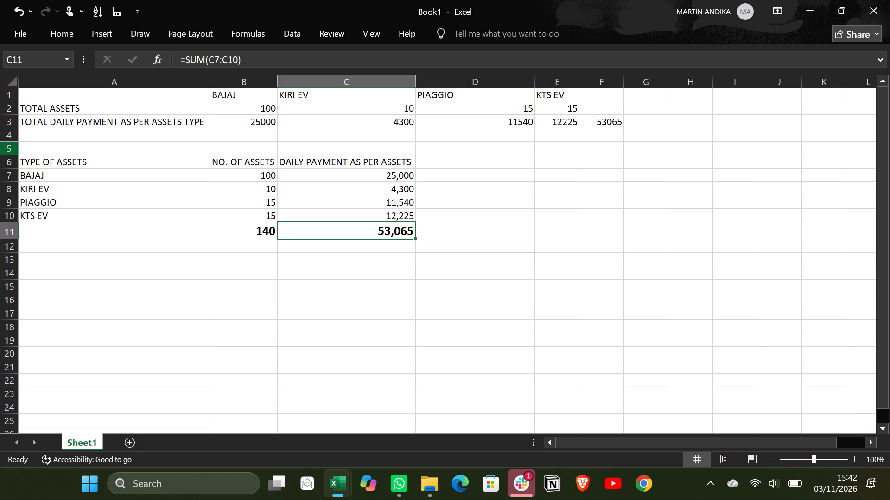
Remove the original summary table above the second one by clearing its contents and deleting rows 1 to 5.
drag(15, 150, 9, 116)
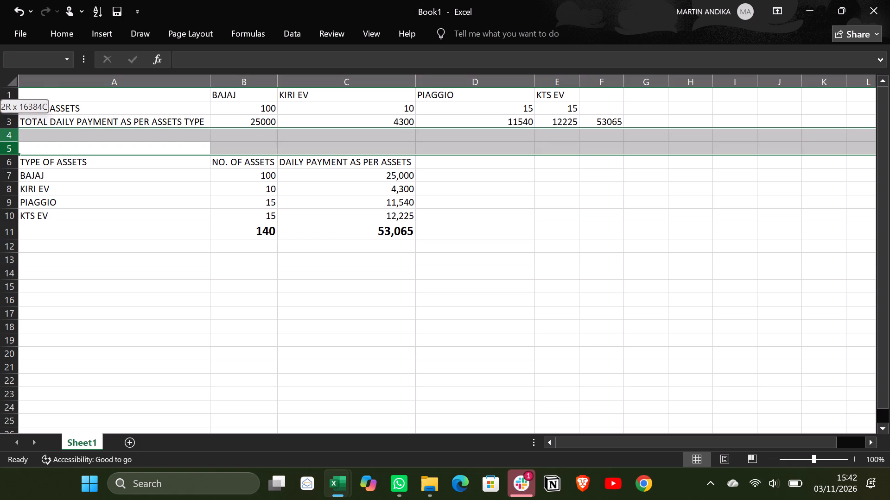
drag(9, 116, 12, 98)
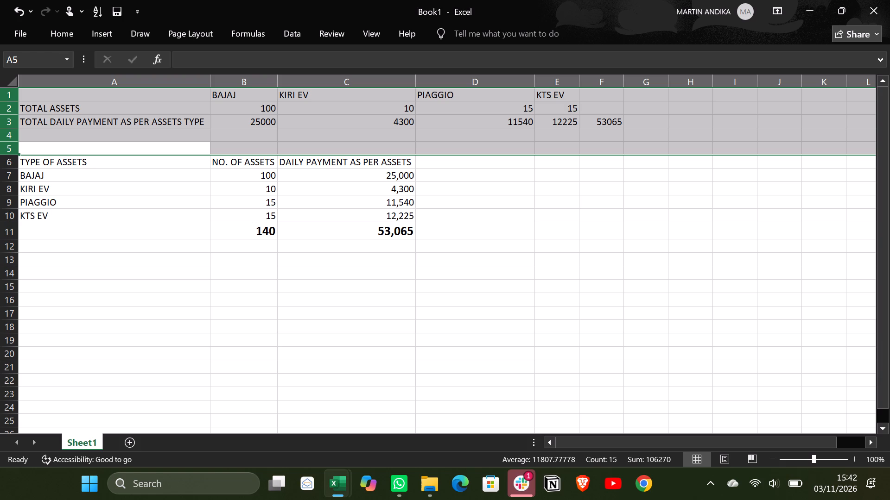
key(Delete)
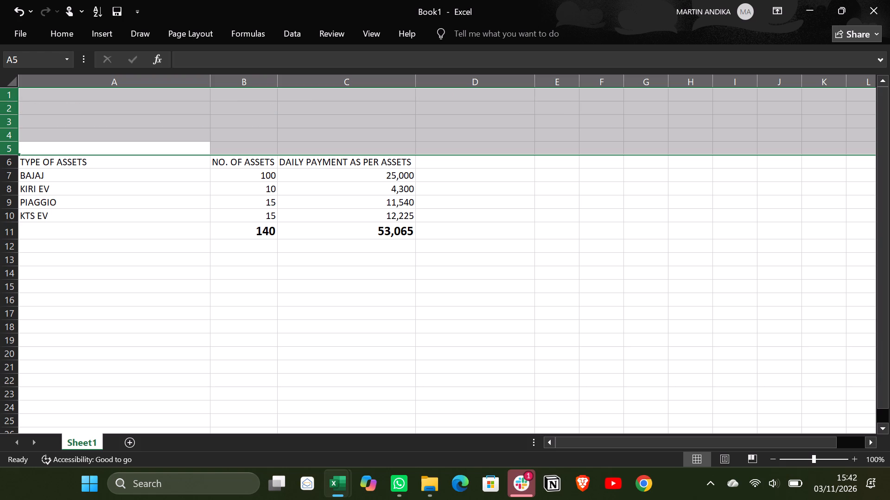
right_click(159, 281)
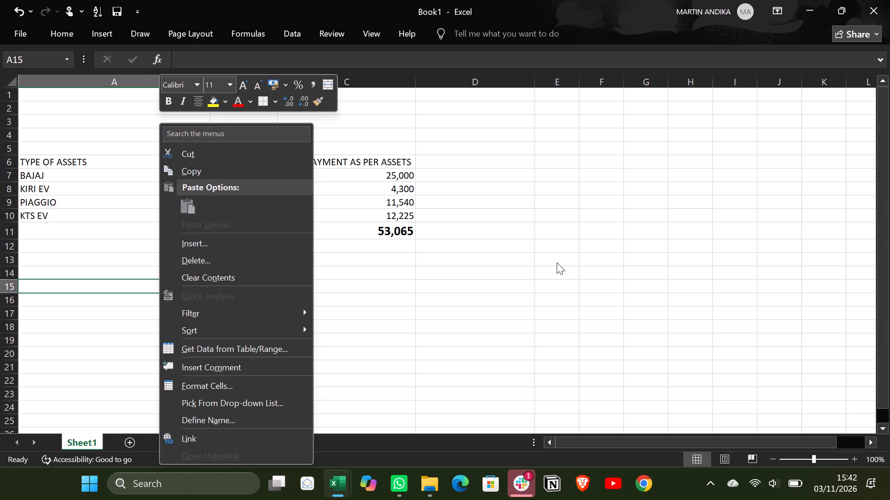
click(575, 261)
drag(13, 148, 5, 96)
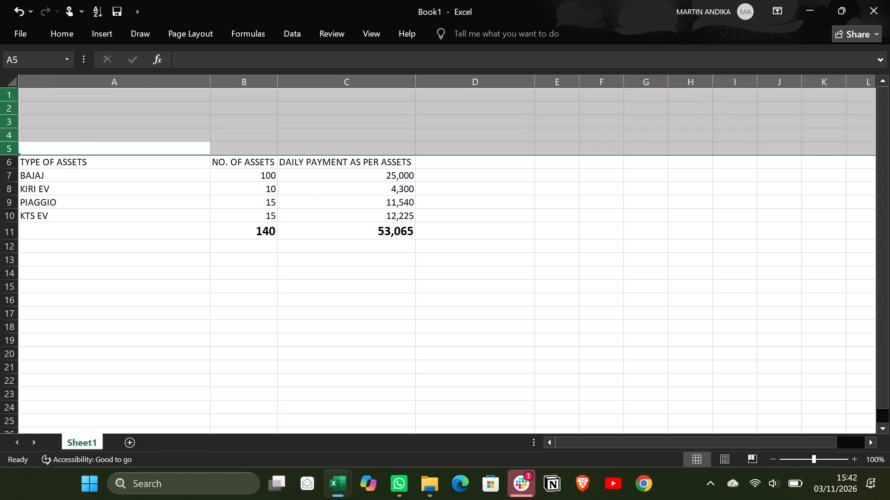
right_click(299, 112)
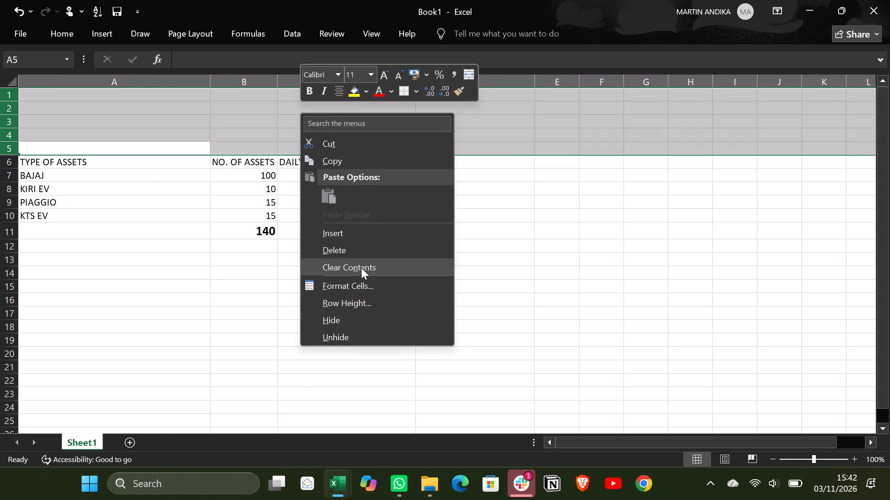
click(358, 251)
click(414, 333)
click(500, 291)
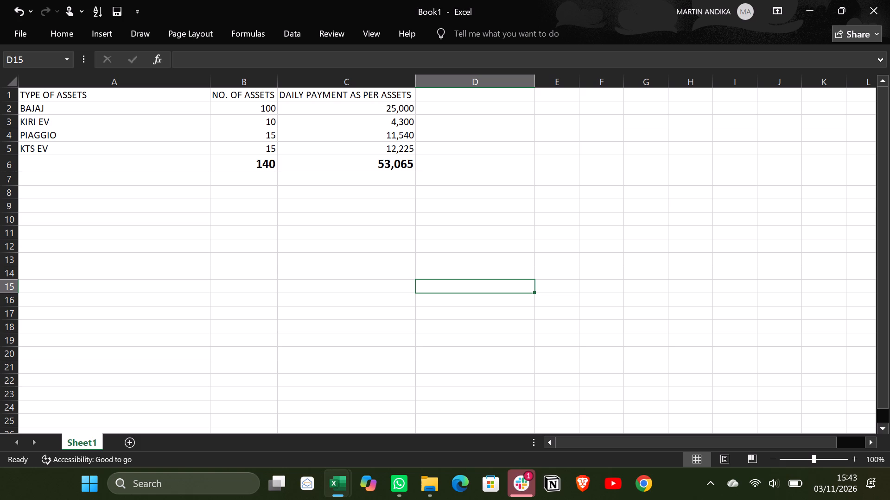
Apply All Borders to the remaining asset table, covering cells A1 to C6.
drag(406, 169, 212, 109)
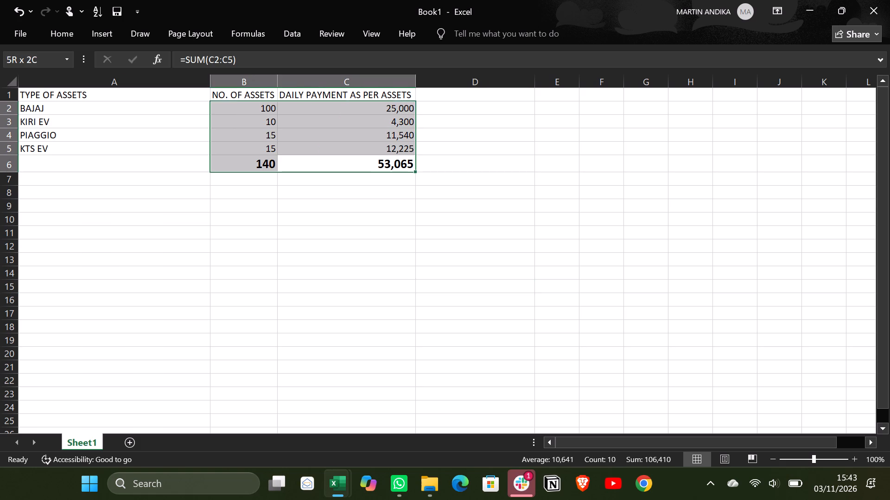
drag(212, 109, 105, 82)
right_click(174, 124)
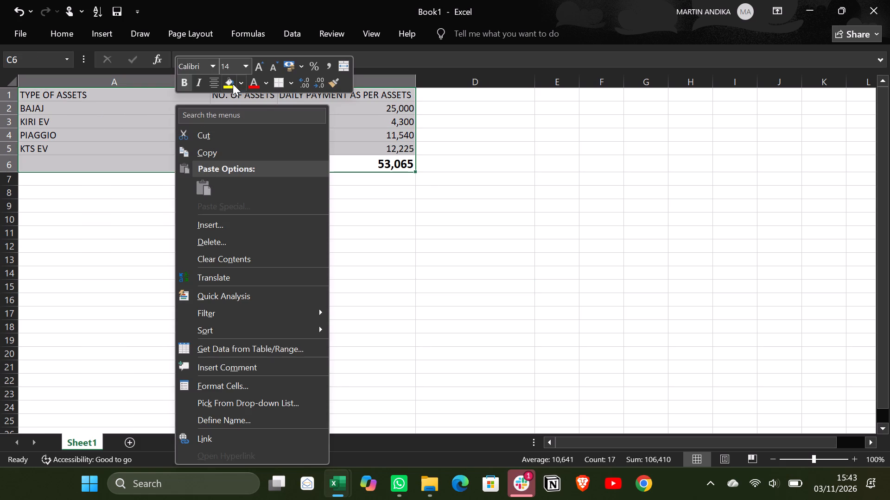
click(288, 81)
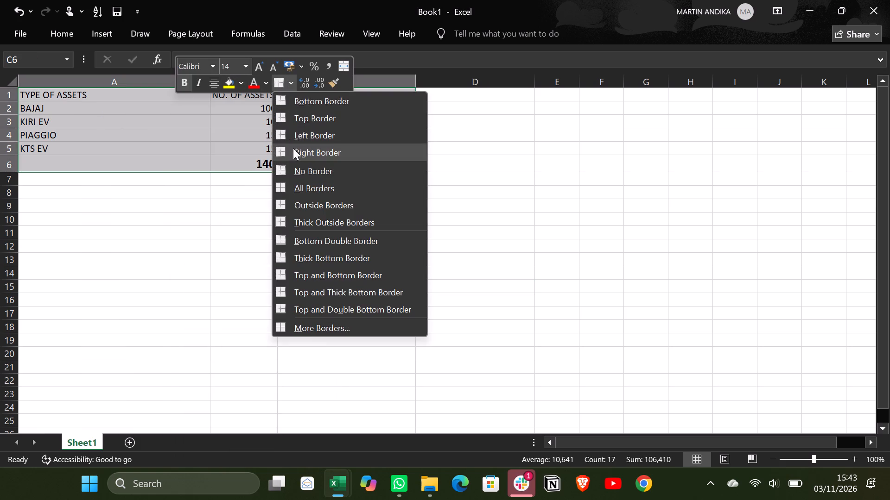
click(285, 185)
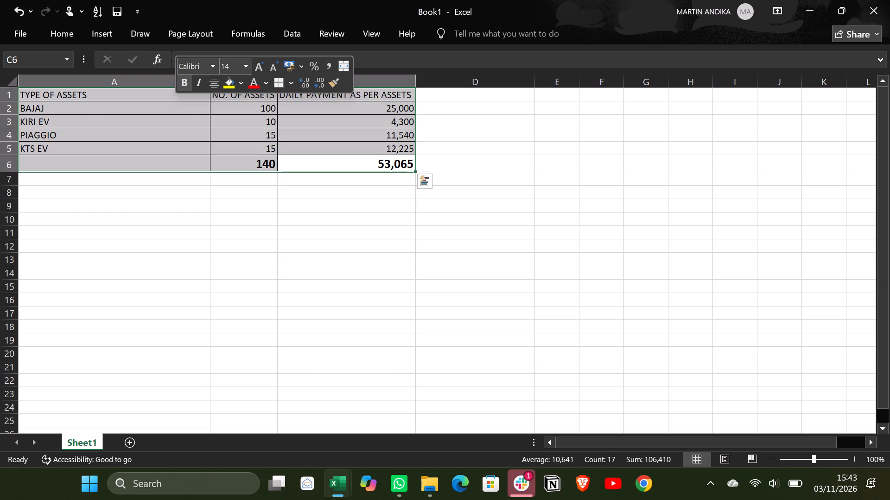
click(369, 224)
click(496, 267)
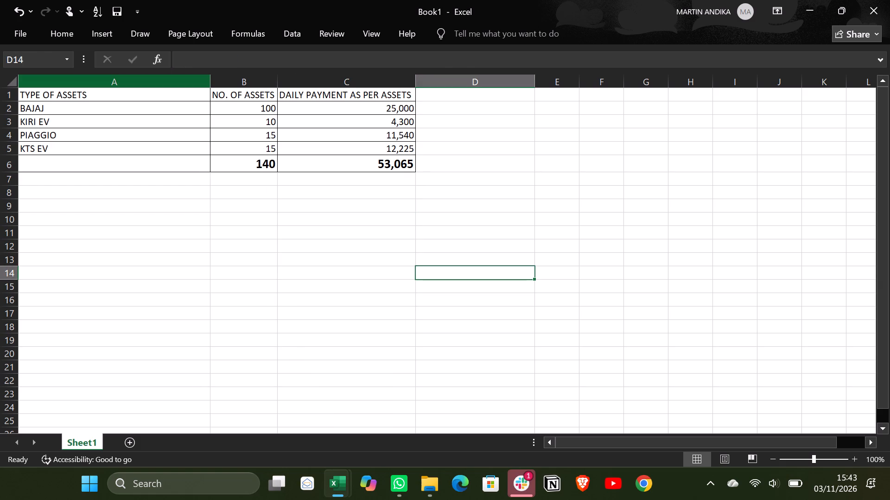
Make the header row bold across row 1 of the asset table.
click(12, 93)
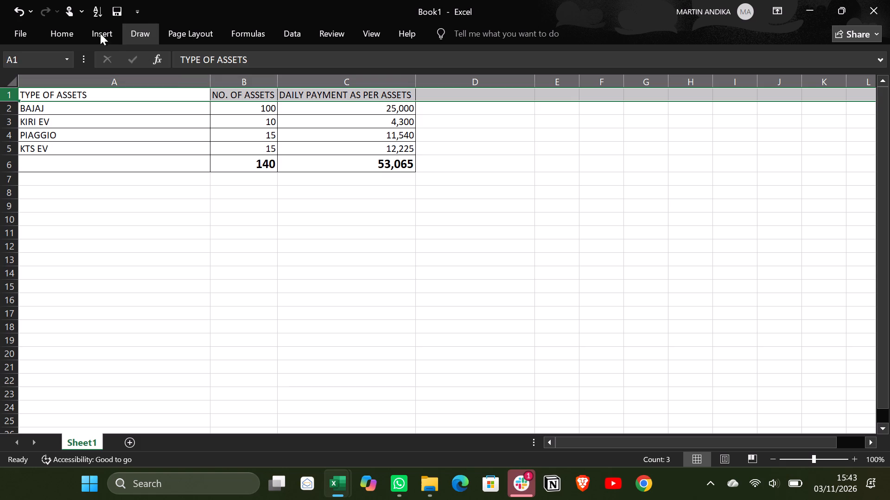
click(64, 33)
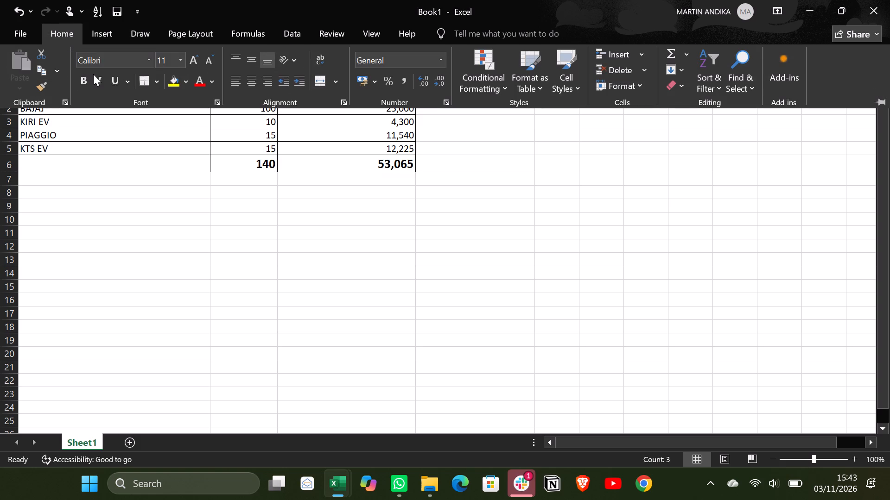
click(84, 82)
click(108, 213)
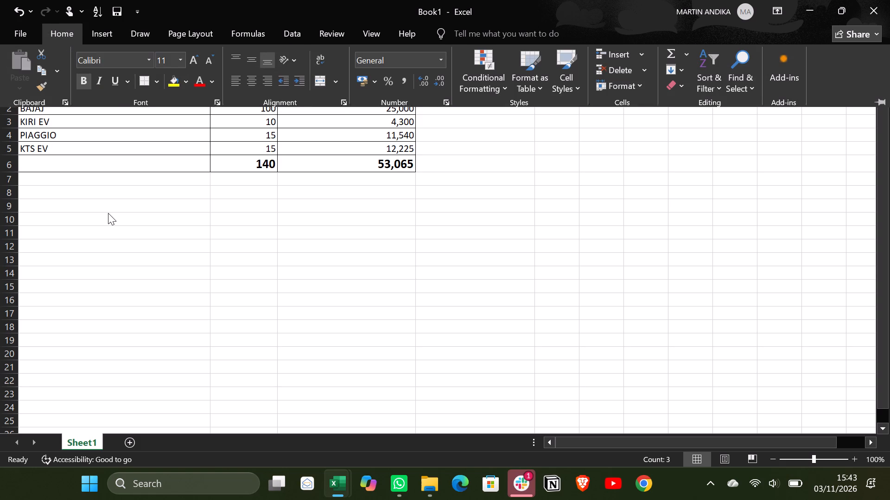
click(308, 330)
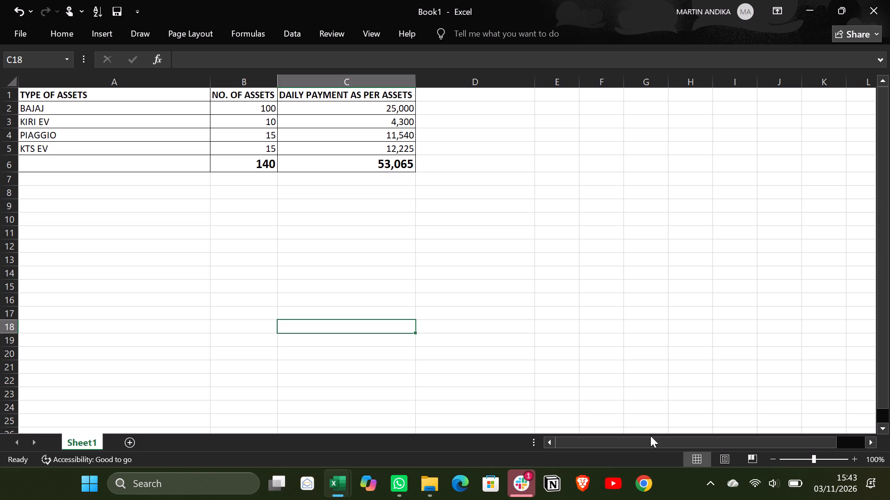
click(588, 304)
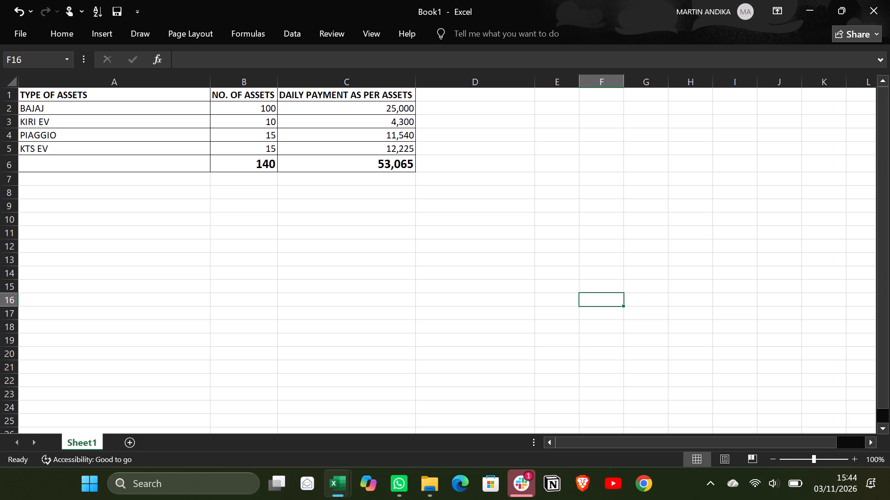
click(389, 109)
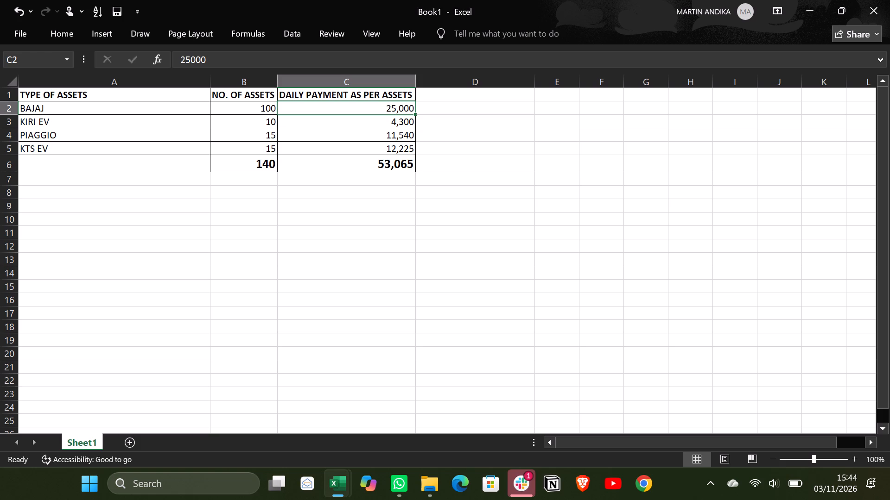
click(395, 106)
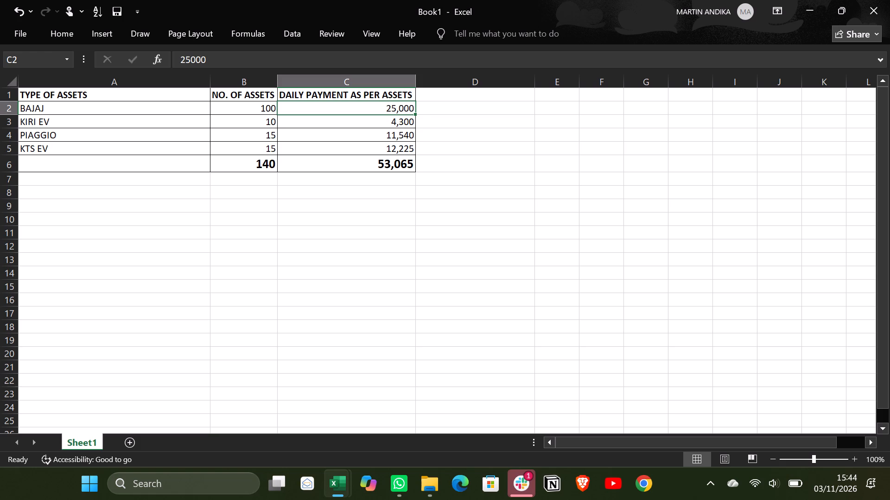
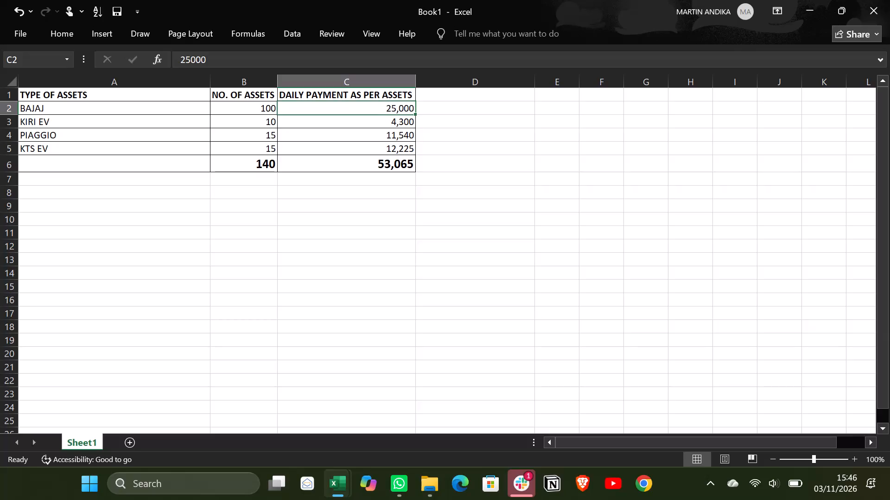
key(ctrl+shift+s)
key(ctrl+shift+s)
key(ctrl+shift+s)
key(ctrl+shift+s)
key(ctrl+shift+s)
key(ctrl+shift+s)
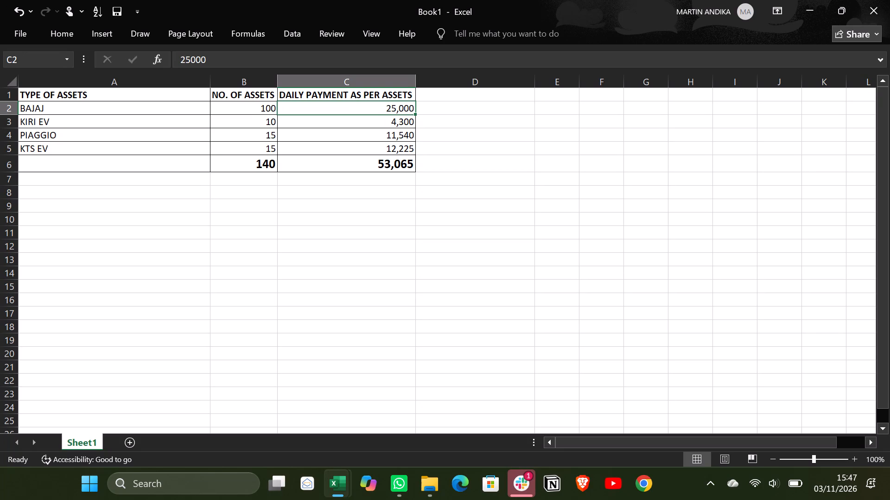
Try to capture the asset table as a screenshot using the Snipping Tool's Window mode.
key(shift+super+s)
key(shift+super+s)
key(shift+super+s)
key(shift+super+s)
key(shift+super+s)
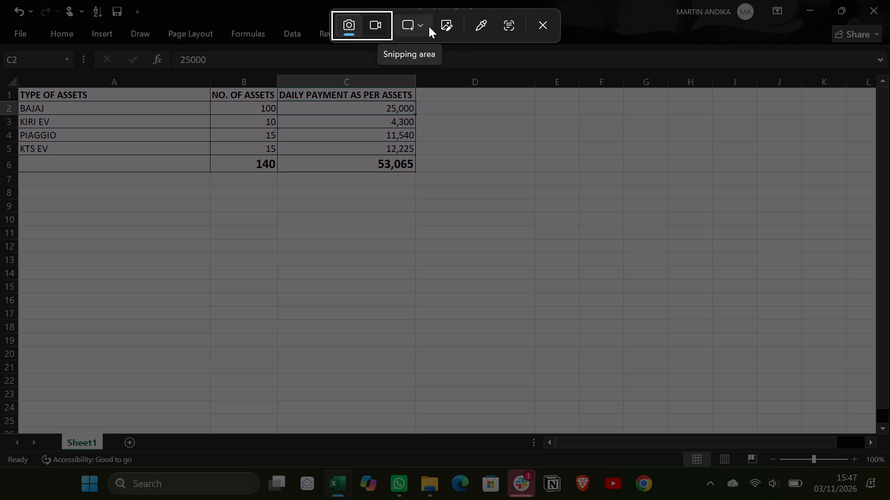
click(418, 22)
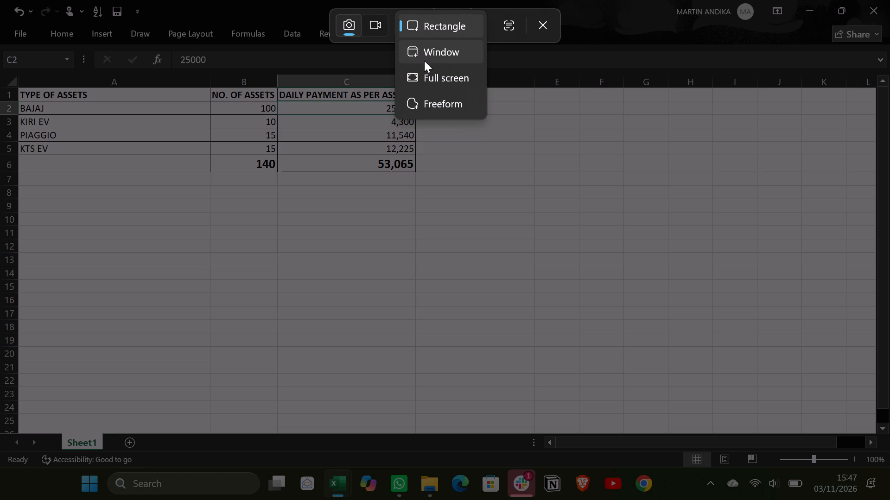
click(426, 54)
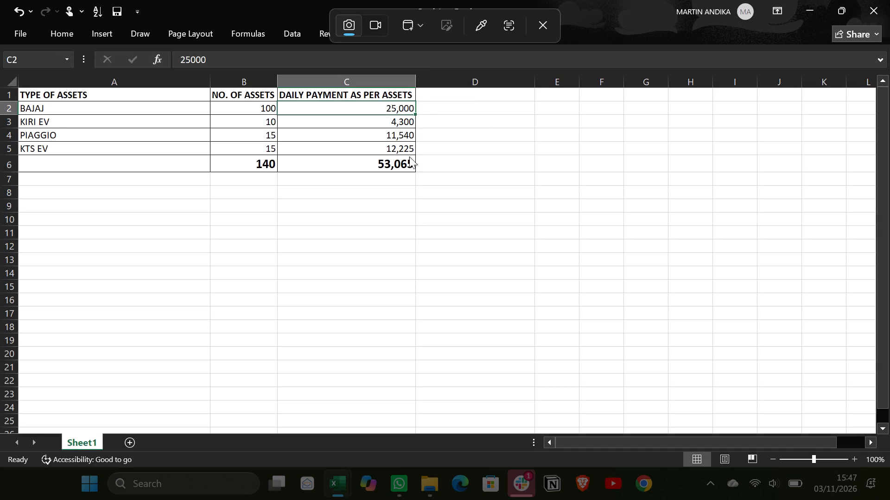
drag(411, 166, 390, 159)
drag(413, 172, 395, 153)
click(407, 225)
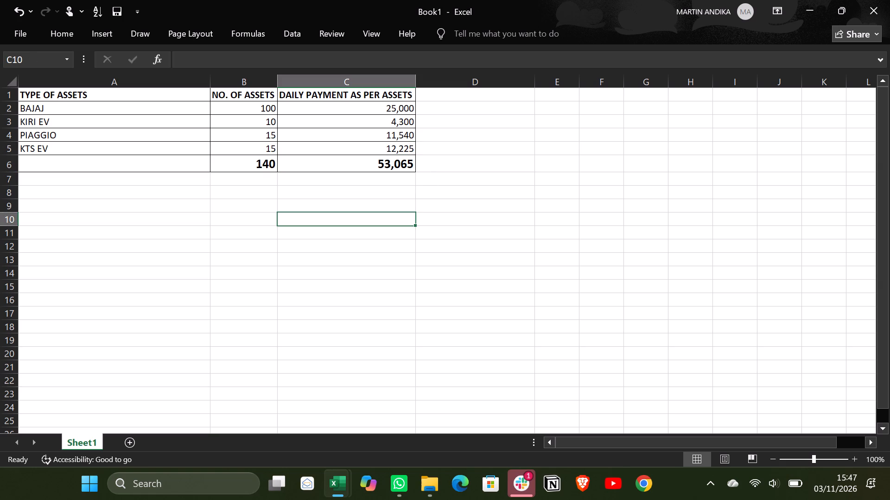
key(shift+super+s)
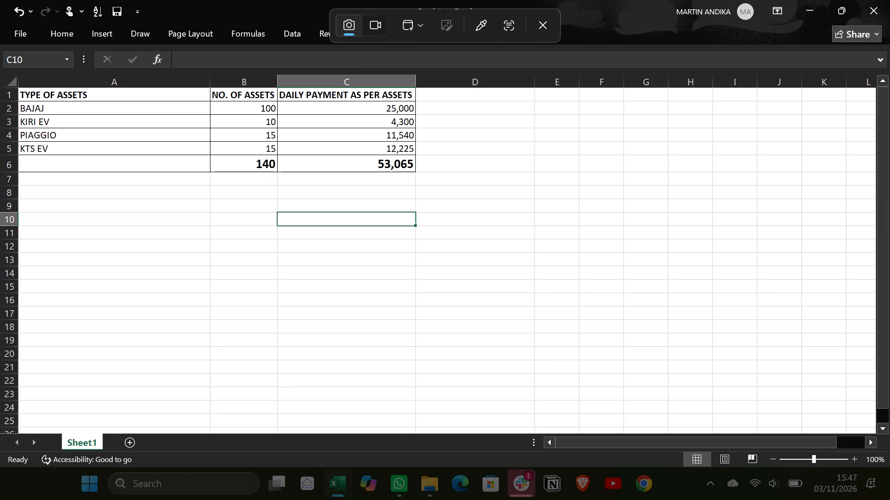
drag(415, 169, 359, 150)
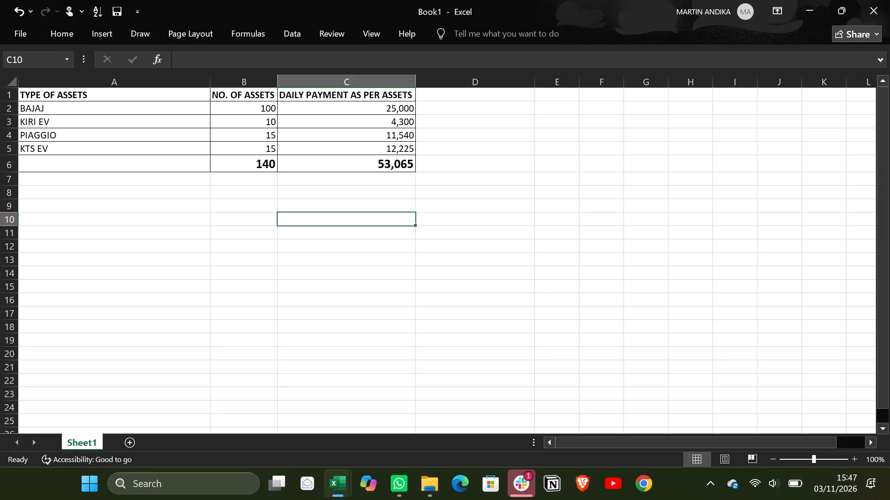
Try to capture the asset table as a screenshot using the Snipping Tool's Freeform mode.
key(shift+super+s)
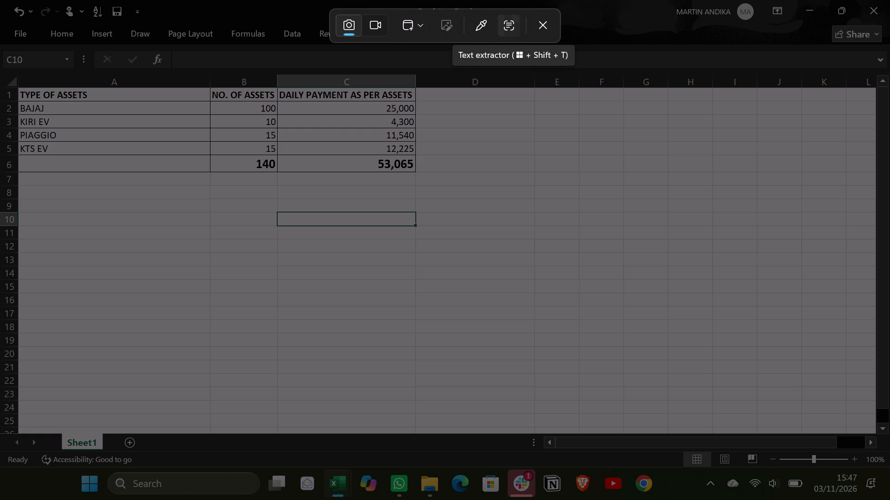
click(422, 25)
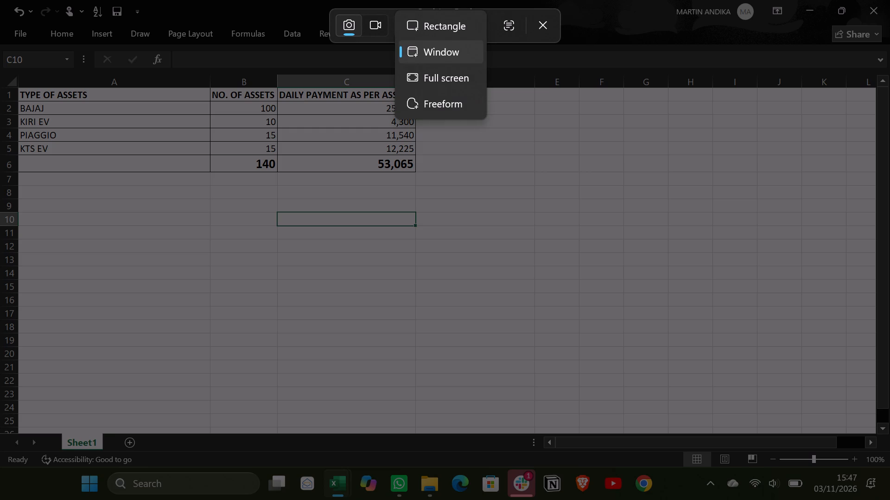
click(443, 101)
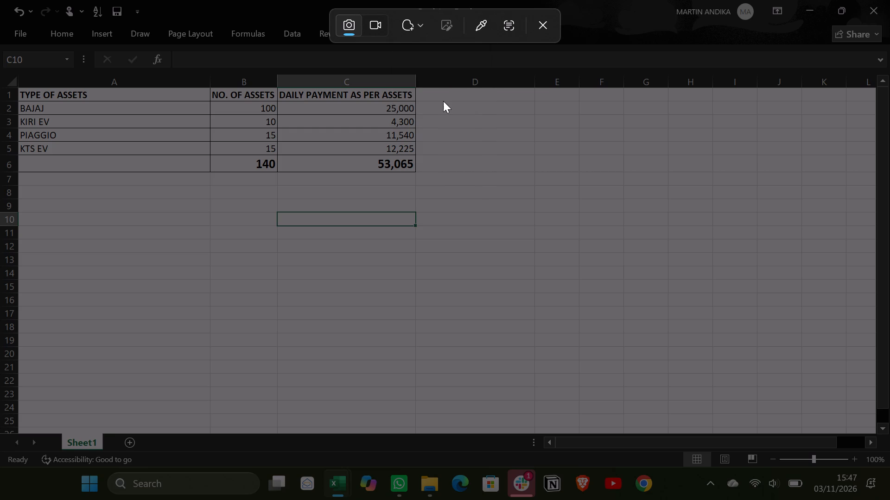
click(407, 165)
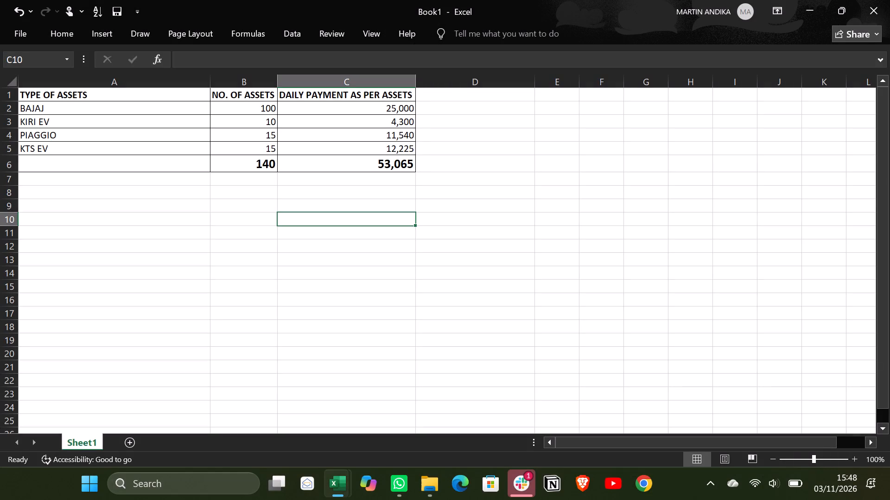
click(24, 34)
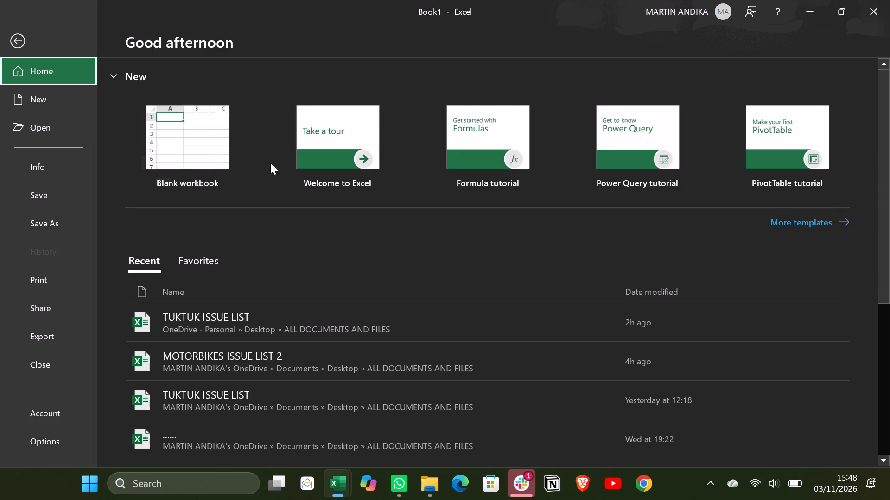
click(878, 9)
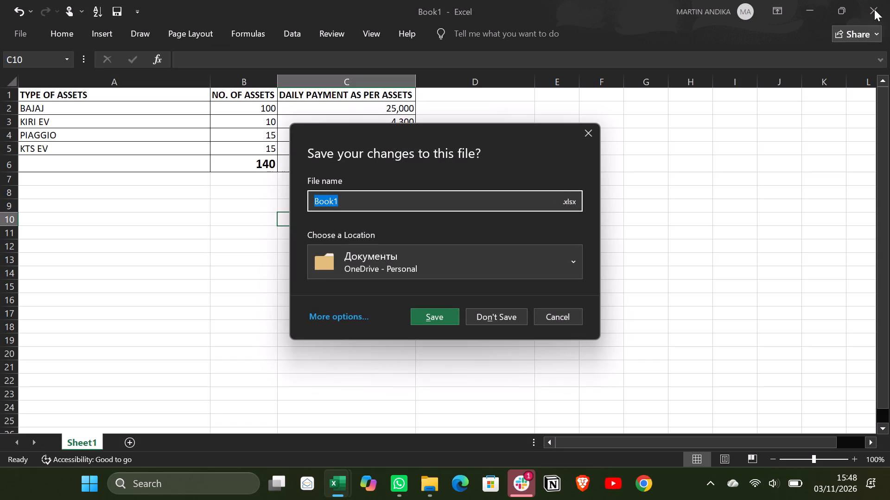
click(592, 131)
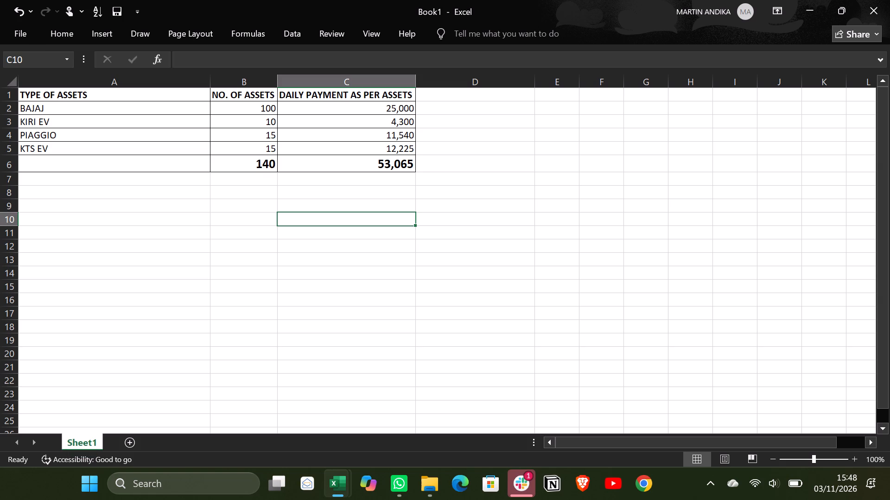
Copy the whole asset table, cells A1 to C6.
drag(414, 170, 46, 104)
drag(240, 358, 250, 346)
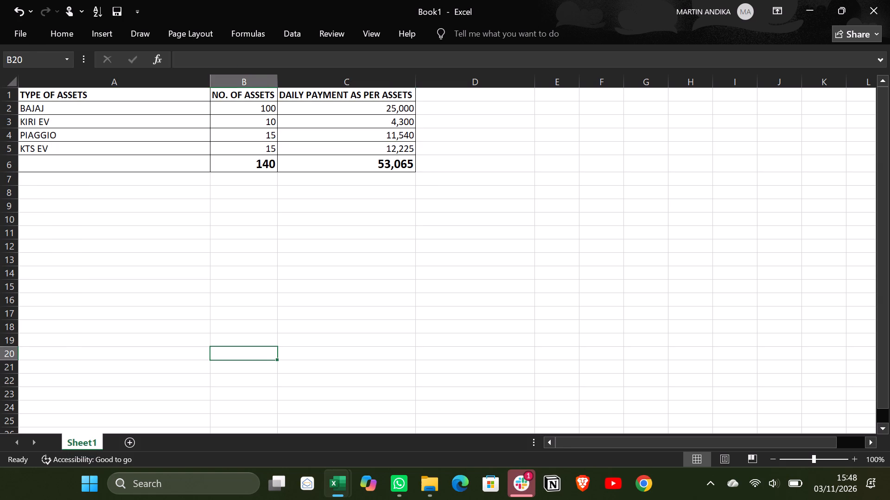
drag(413, 168, 112, 69)
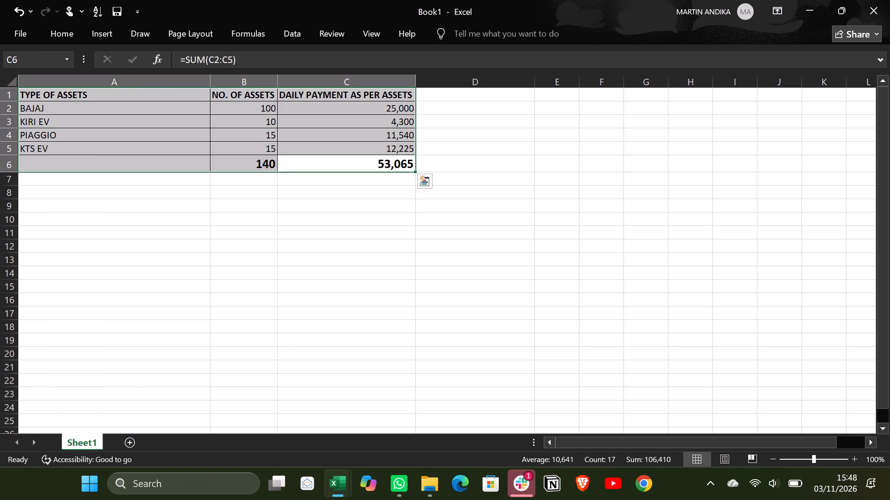
right_click(130, 123)
click(200, 155)
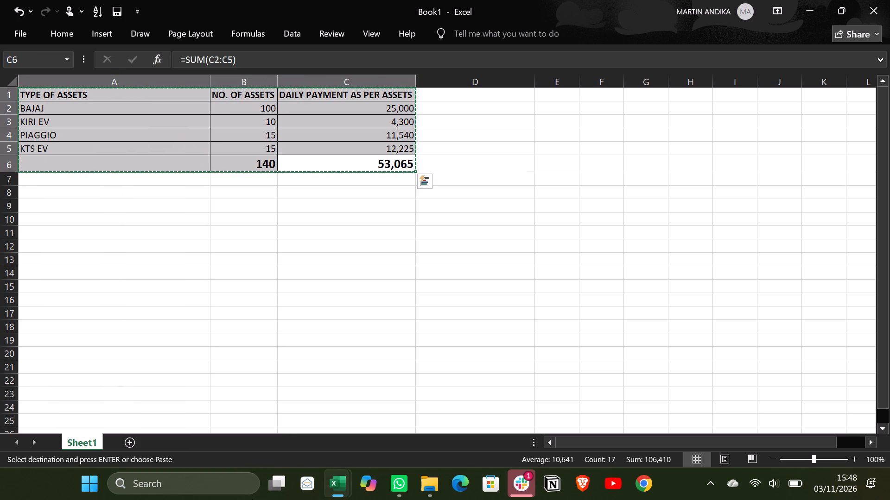
Open Word, create a blank document and paste the copied asset table with its source formatting kept.
click(210, 484)
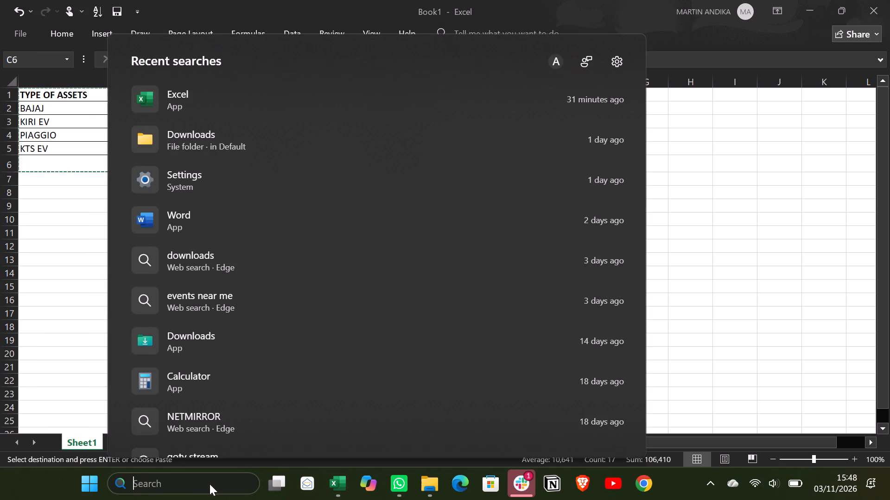
key(w)
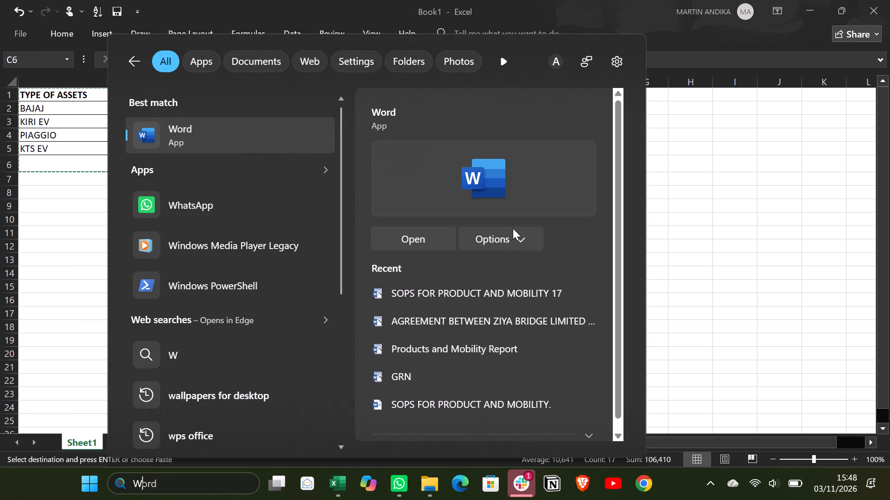
click(469, 185)
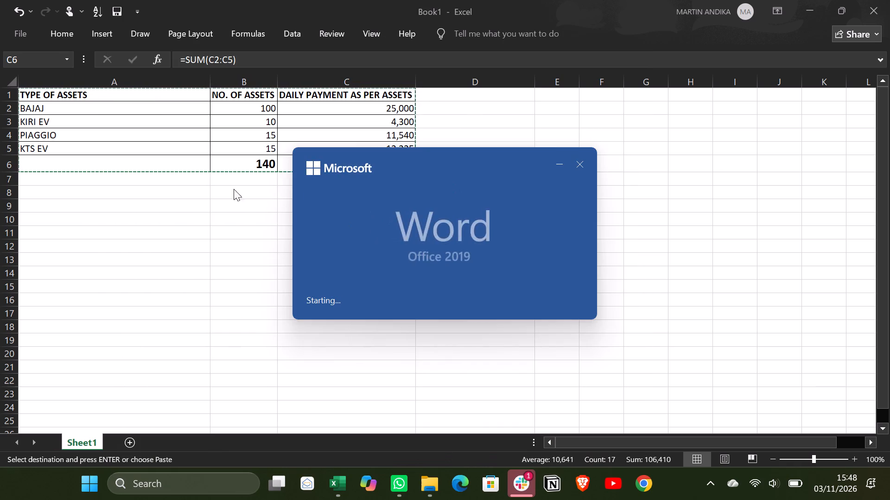
click(196, 142)
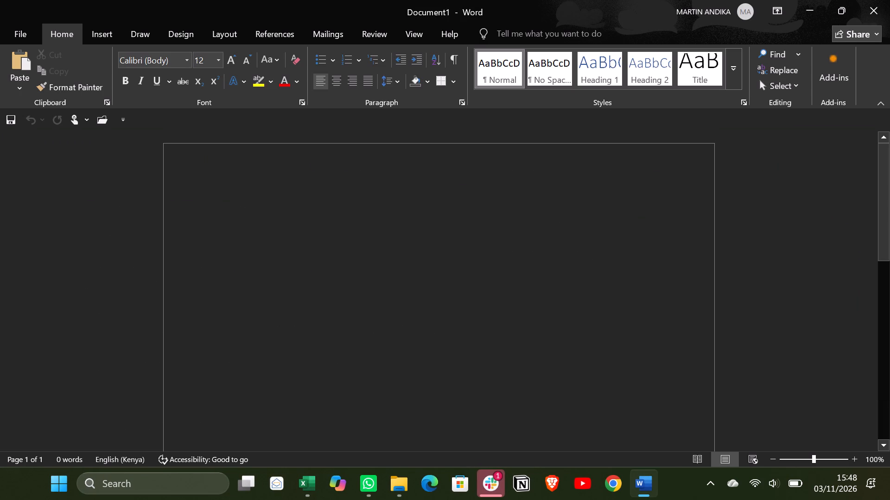
right_click(228, 240)
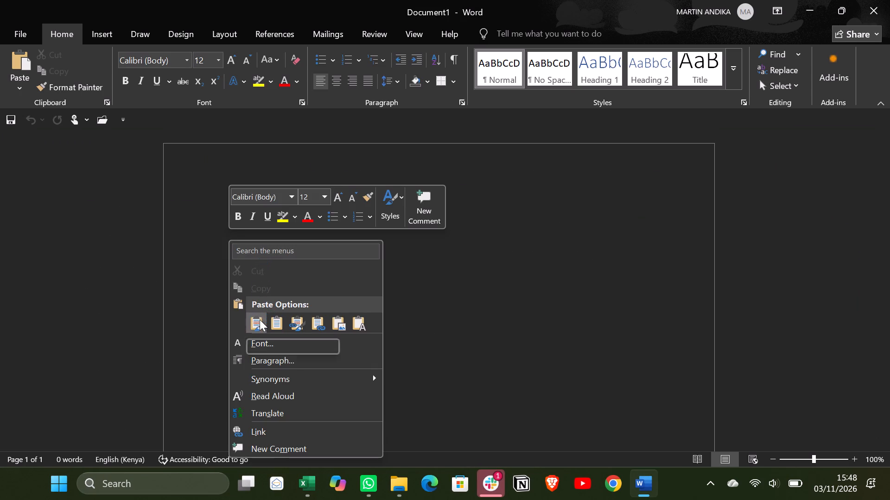
click(258, 319)
click(449, 383)
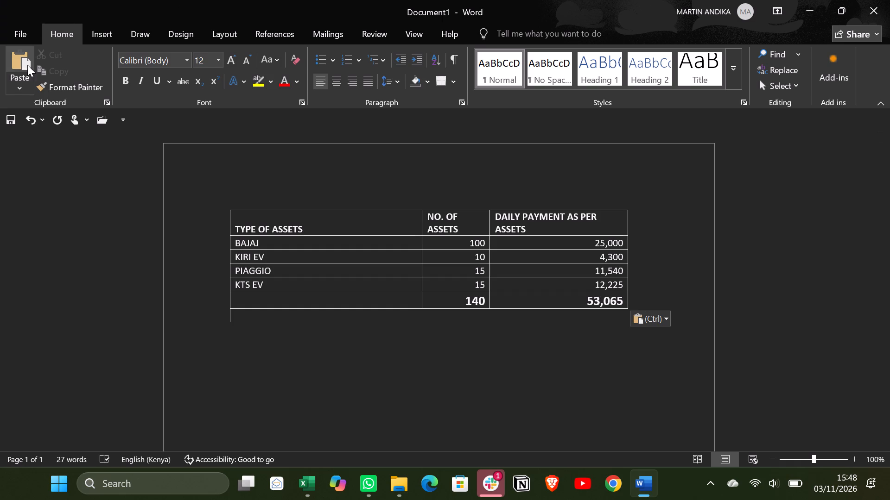
Save the document to the Desktop as a Word Document named 8888 and close it.
click(16, 34)
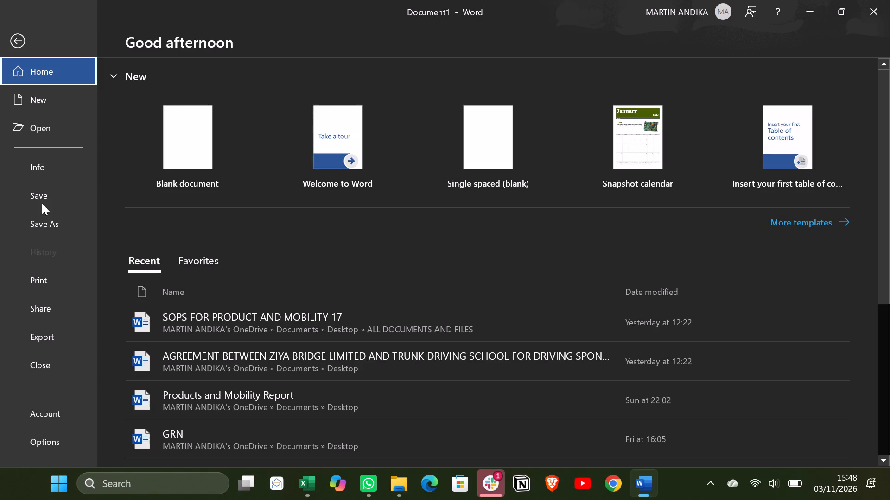
click(54, 228)
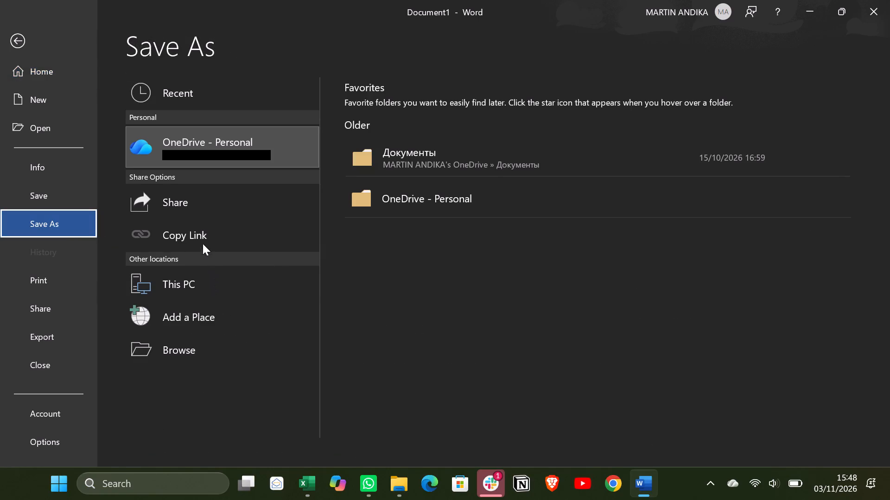
click(209, 289)
click(454, 271)
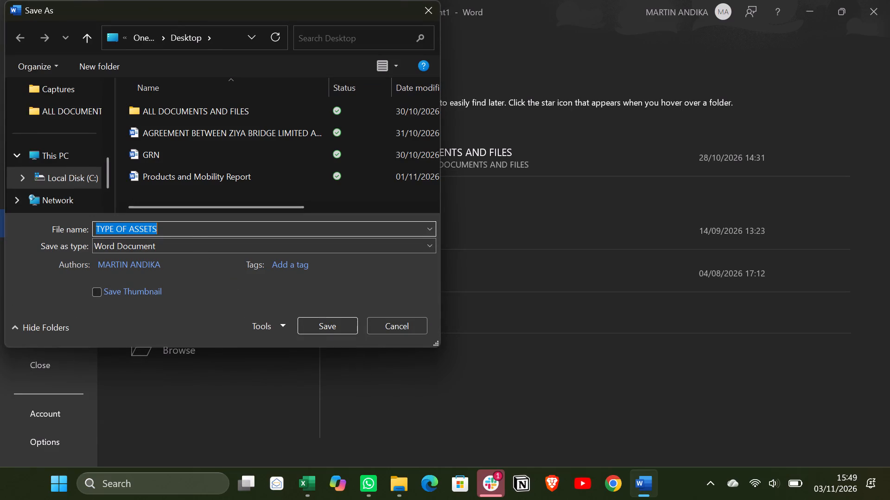
key(BackSpace)
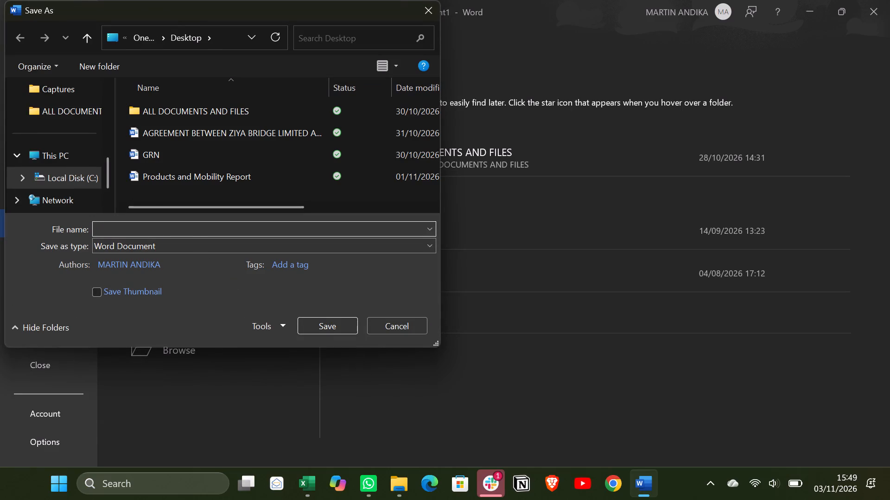
key(8)
text(888)
key(Return)
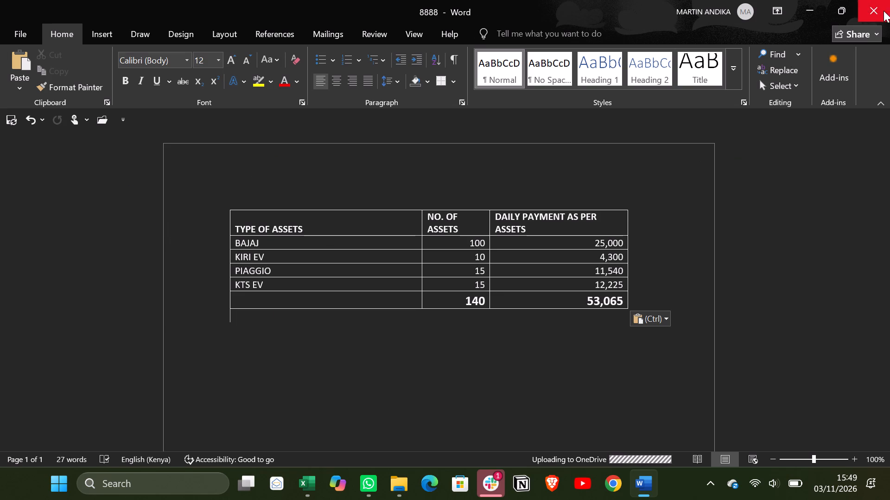
click(883, 10)
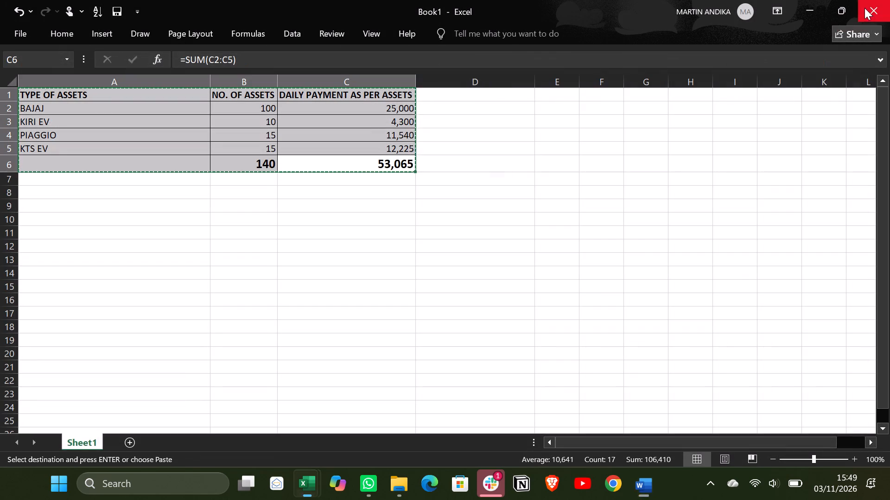
Close the Book1 workbook without saving it, and close the TUKTUK ISSUE LIST workbook to return to the desktop.
click(877, 6)
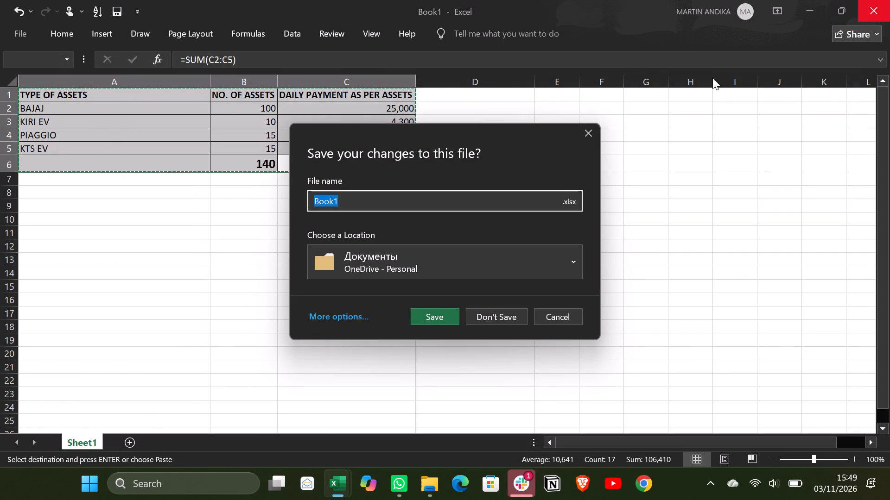
click(500, 319)
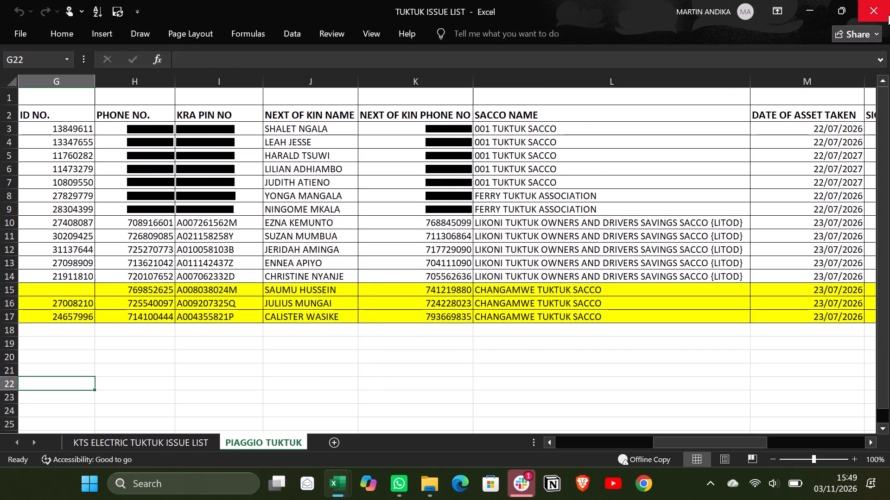
click(876, 0)
click(876, 6)
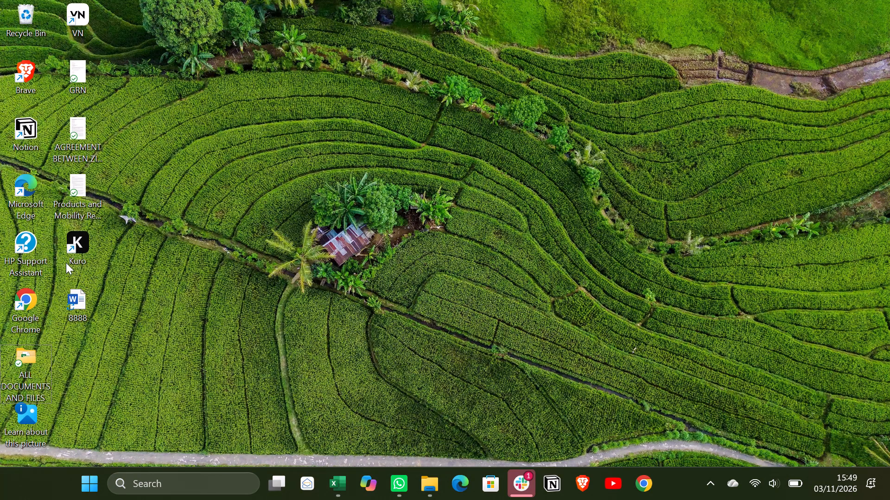
Open the 8888 document from the desktop and review the pasted asset table.
double_click(76, 293)
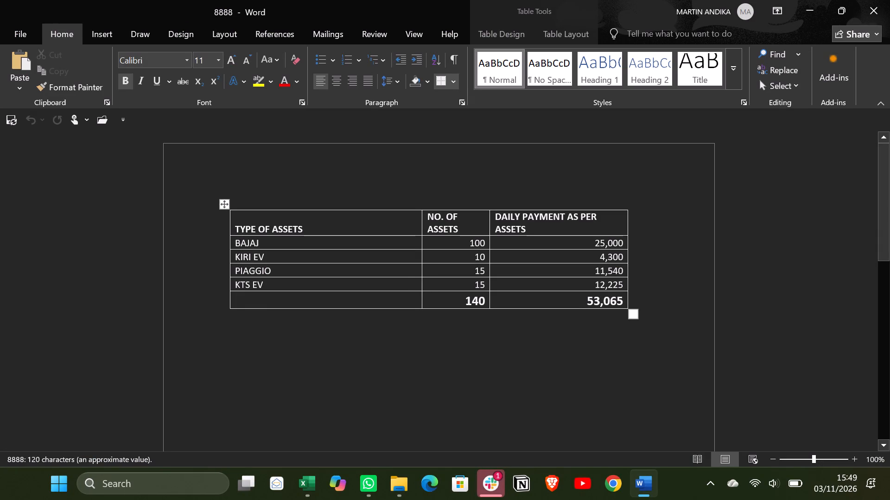
scroll(651, 262, down, 3)
click(640, 255)
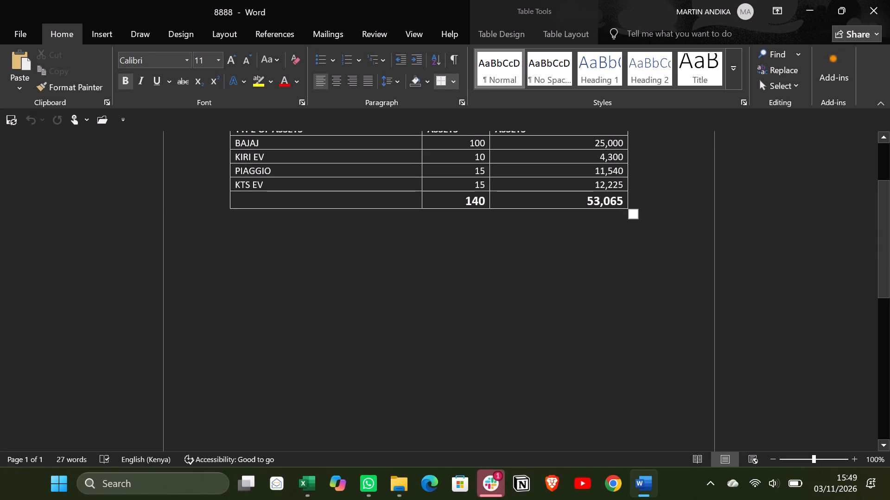
scroll(607, 246, up, 4)
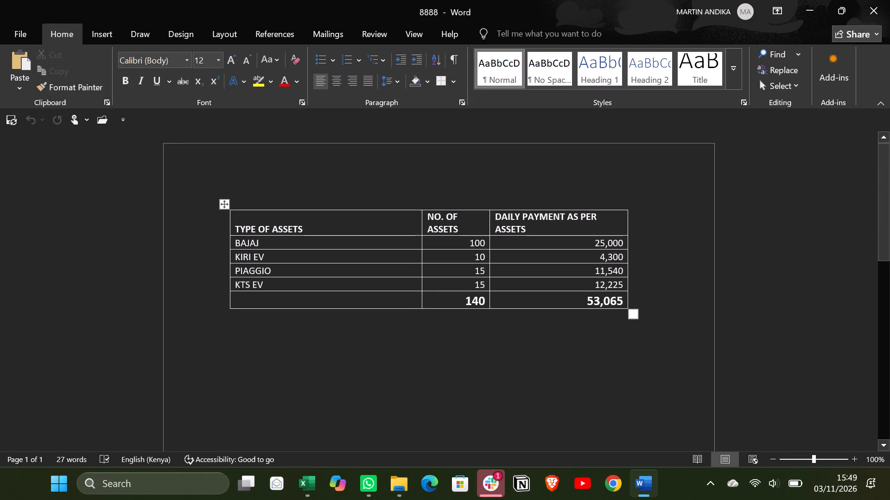
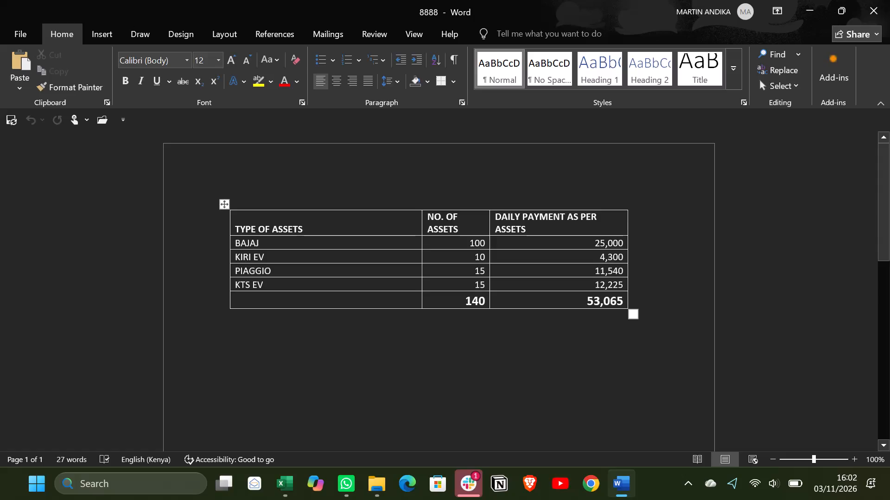
Close the 8888 document.
click(871, 12)
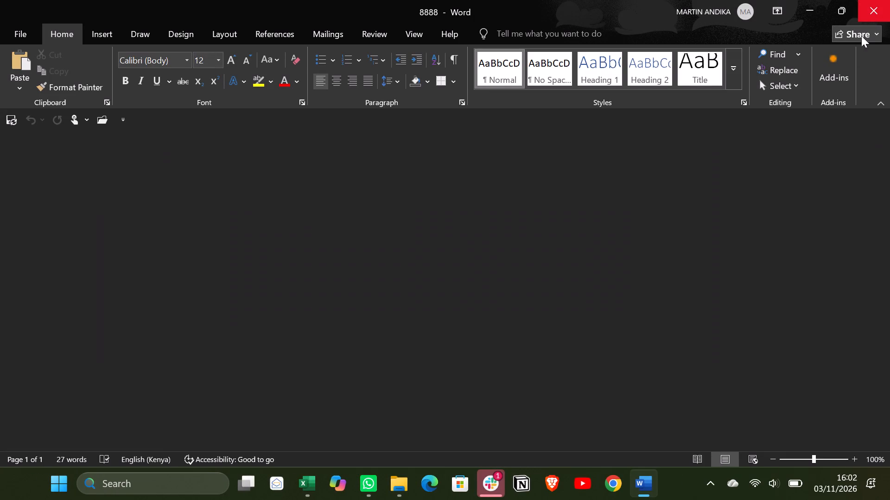
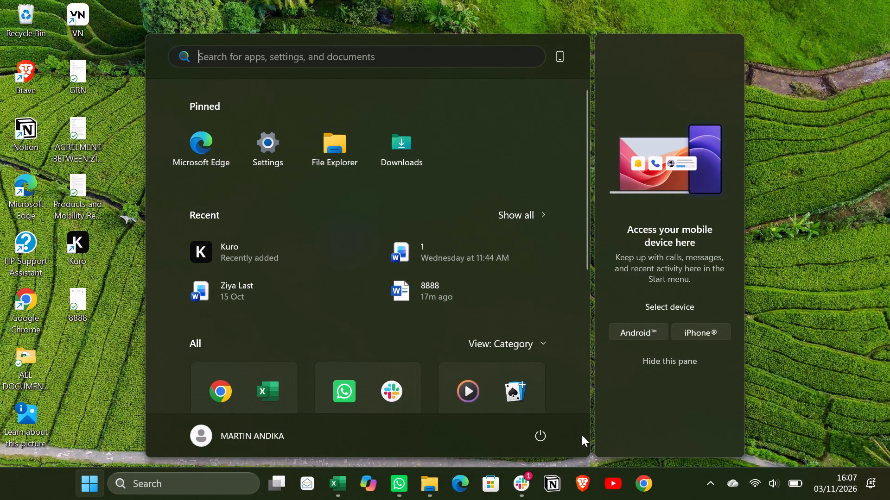
Open the computer's power options.
click(552, 440)
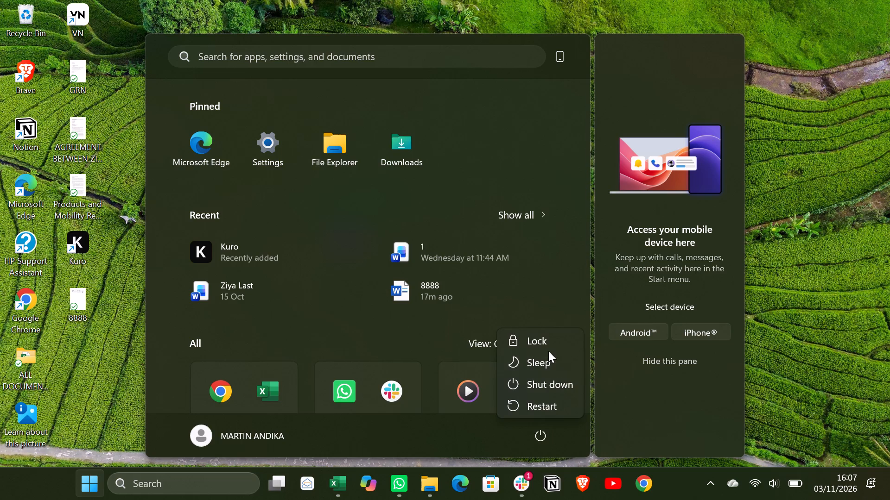